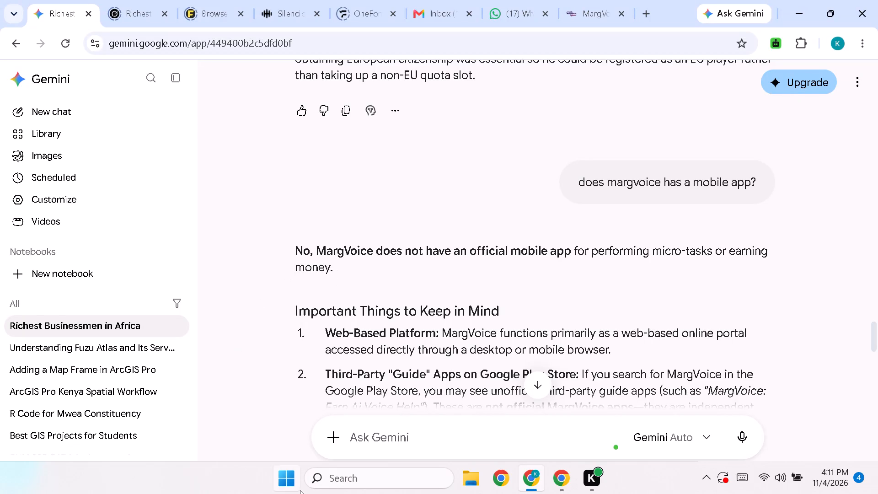
Search the computer for ArcGIS Pro and launch it.
left_click(366, 470)
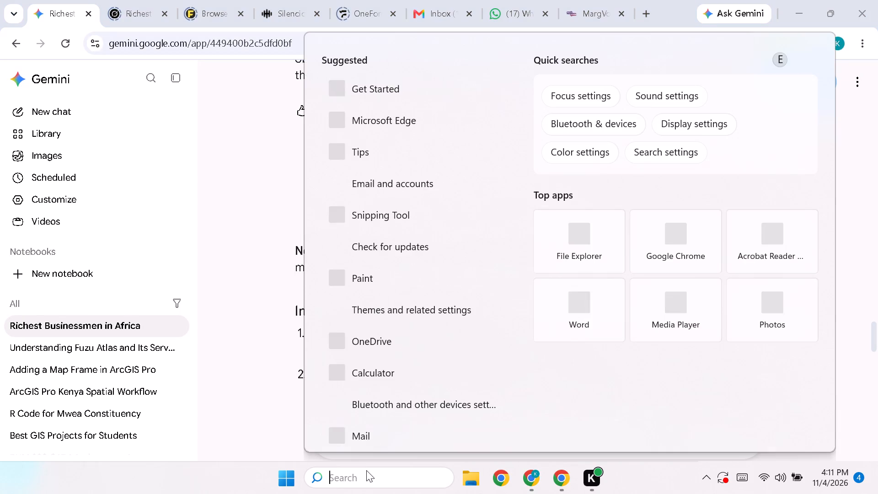
type("arc")
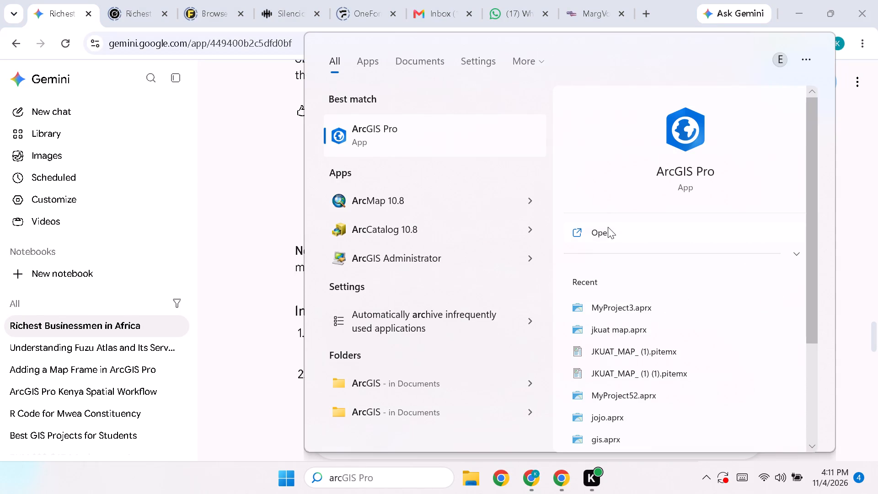
left_click(608, 227)
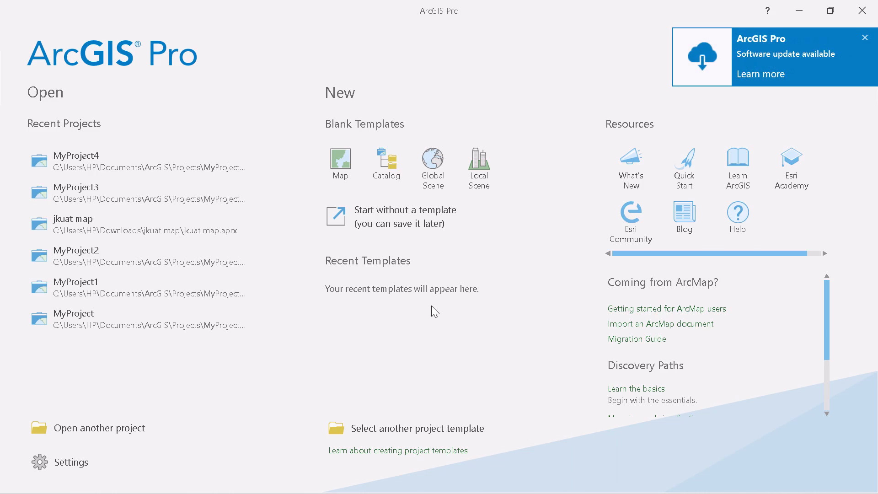
Create a new project named MyProject5 from the blank Map template, in its own folder at the default Projects location.
left_click(340, 172)
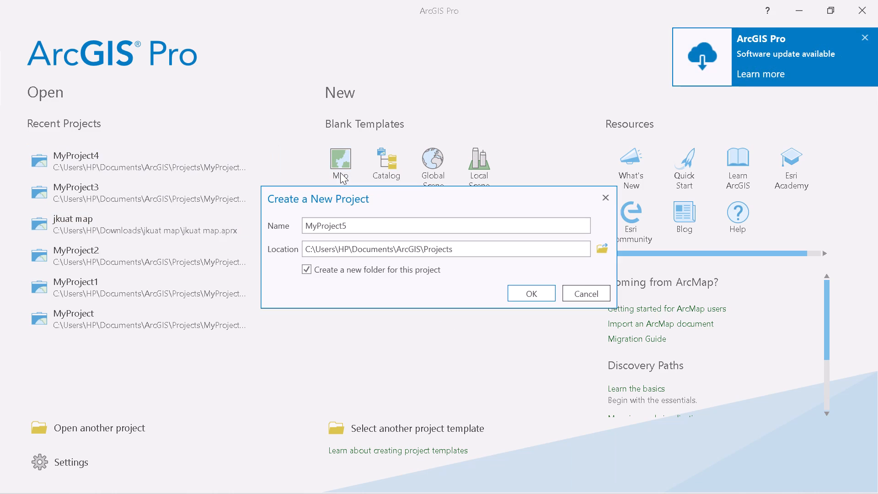
left_click(517, 293)
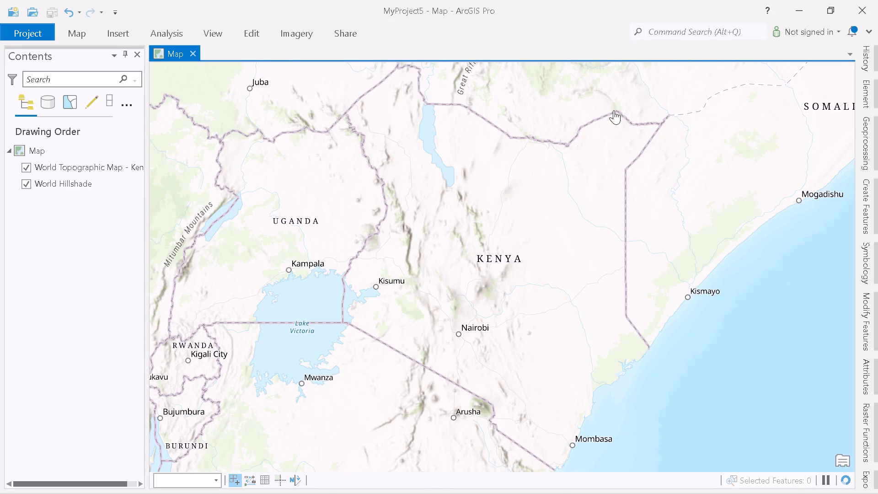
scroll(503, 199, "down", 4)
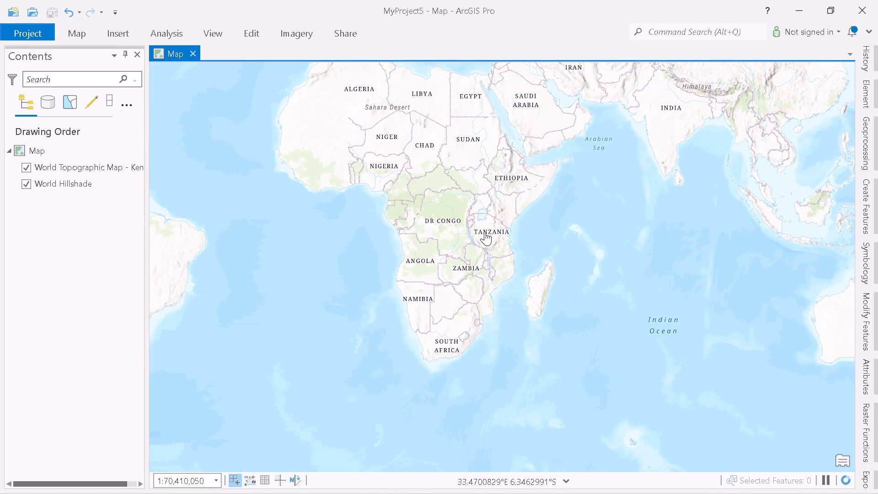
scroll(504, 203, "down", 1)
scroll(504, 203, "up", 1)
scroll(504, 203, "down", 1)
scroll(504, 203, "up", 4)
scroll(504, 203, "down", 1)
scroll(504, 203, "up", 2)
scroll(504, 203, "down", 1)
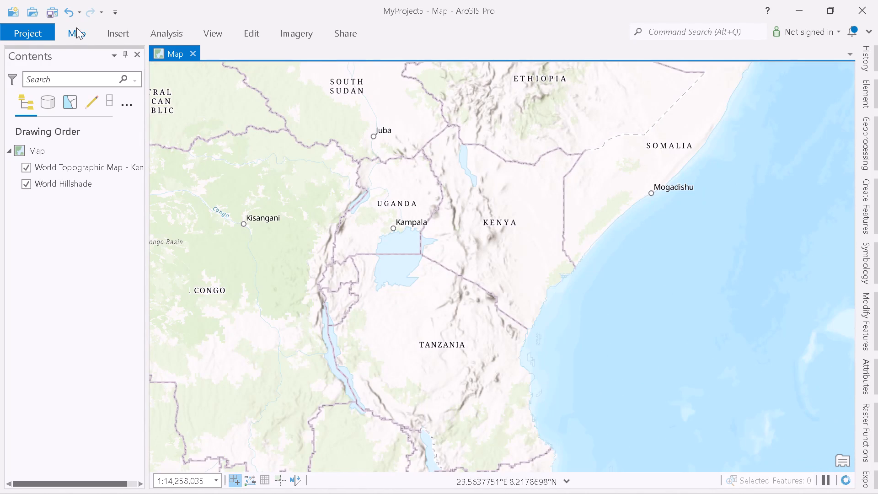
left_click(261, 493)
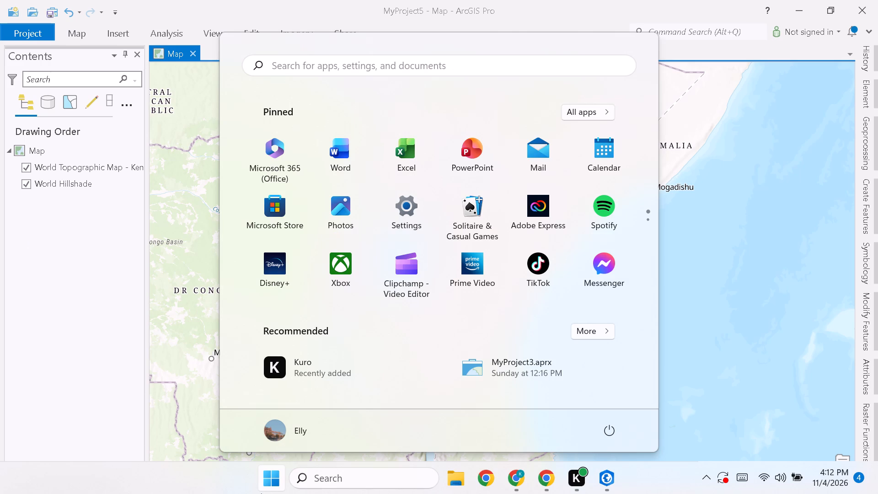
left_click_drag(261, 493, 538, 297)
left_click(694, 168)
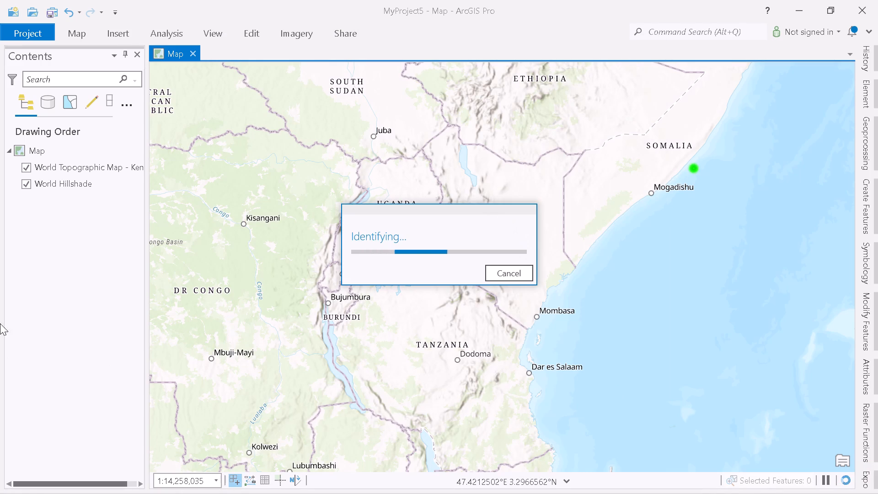
Add the gadm41_KEN_1.shp shapefile from the Downloads gadm41_KEN_shp folder to the map.
left_click(119, 32)
left_click(76, 35)
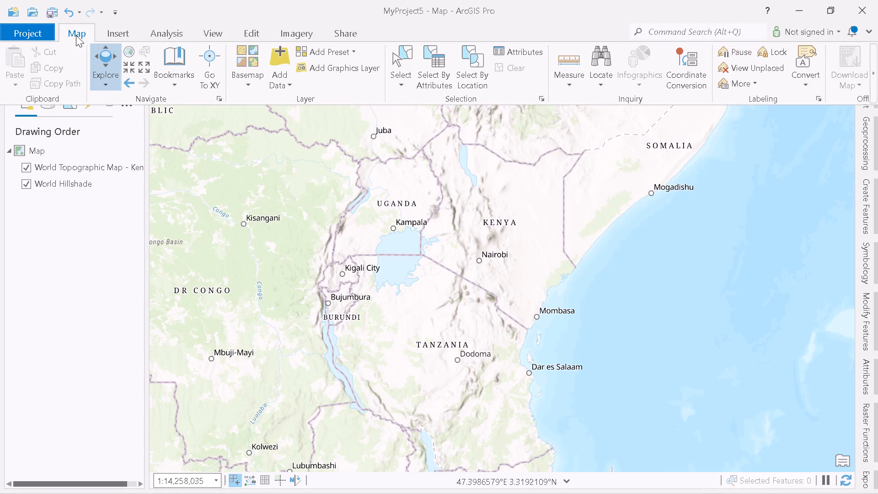
left_click(273, 53)
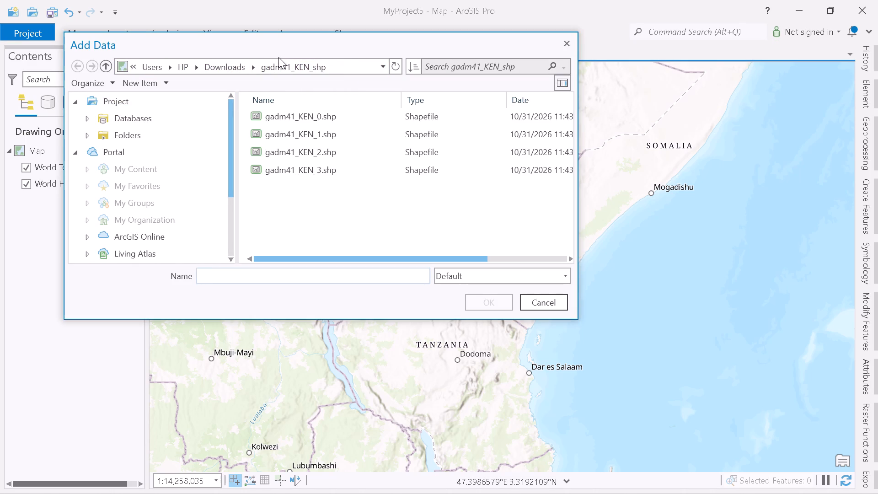
left_click(294, 152)
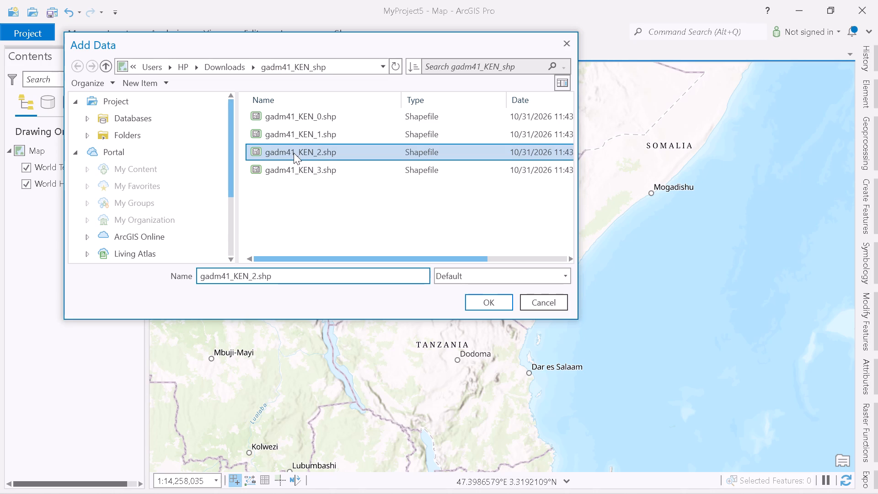
left_click(300, 136)
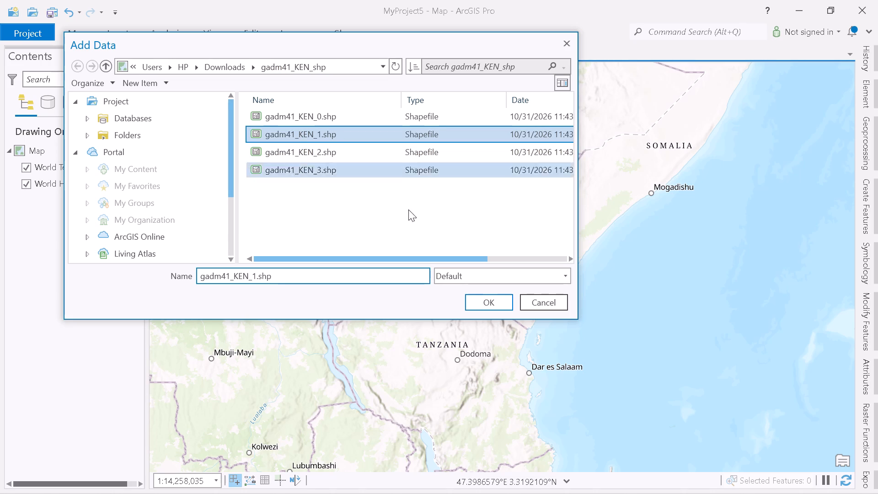
left_click(471, 301)
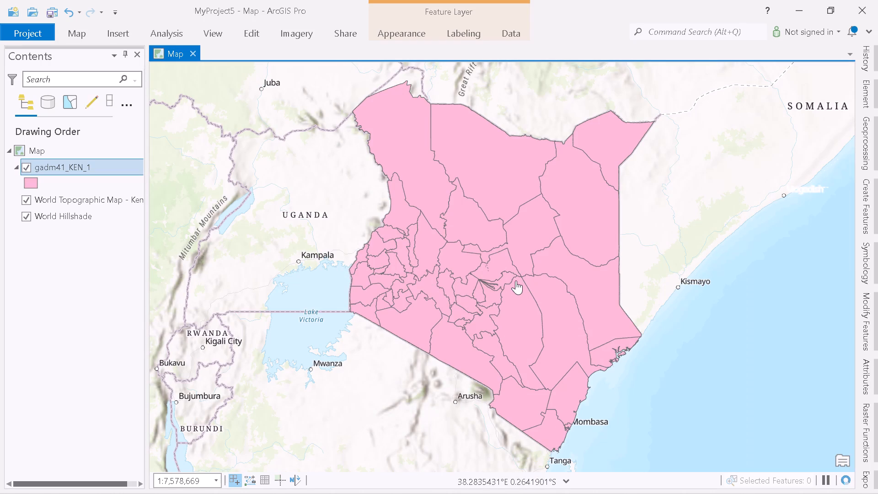
Examine the Kenya county boundaries of the gadm41_KEN_1 layer on the map.
scroll(516, 279, "down", 2)
scroll(516, 279, "up", 5)
scroll(523, 294, "down", 6)
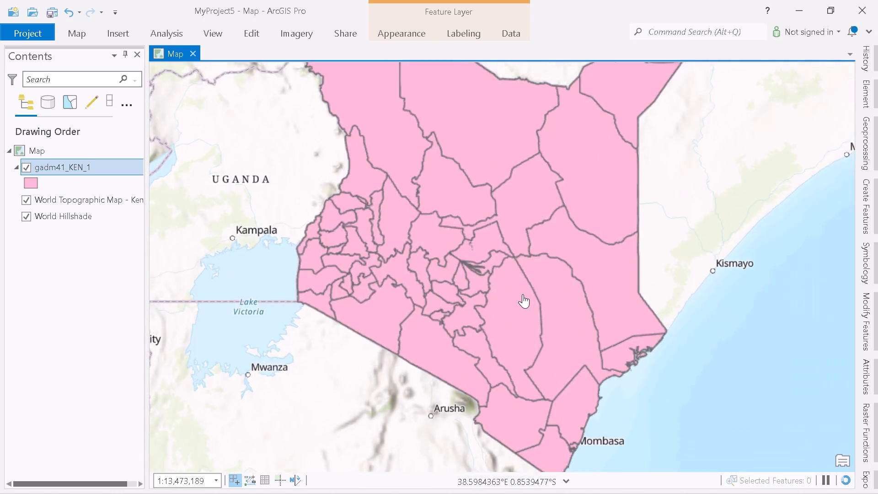
scroll(525, 299, "down", 1)
scroll(525, 299, "up", 3)
left_click_drag(532, 293, 520, 285)
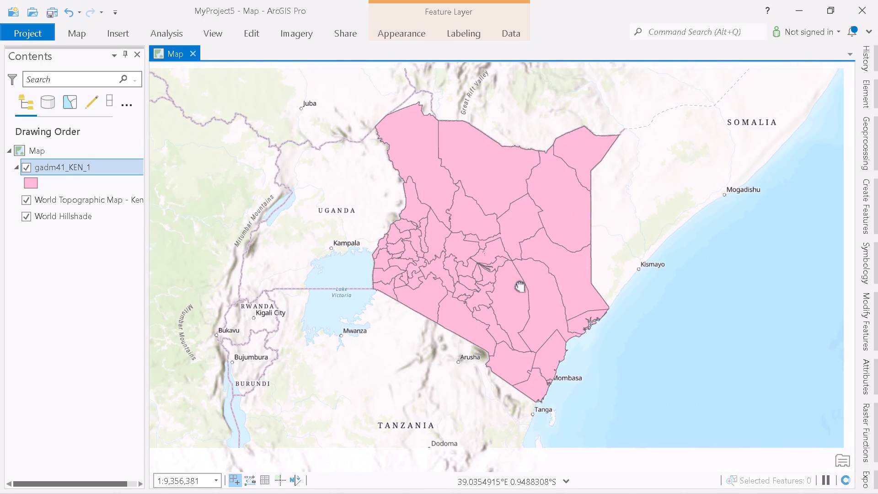
left_click_drag(520, 285, 505, 285)
scroll(505, 284, "up", 1)
scroll(505, 284, "down", 1)
scroll(505, 284, "up", 1)
left_click_drag(504, 289, 514, 294)
Open the attribute table of the gadm41_KEN_1 layer.
right_click(76, 165)
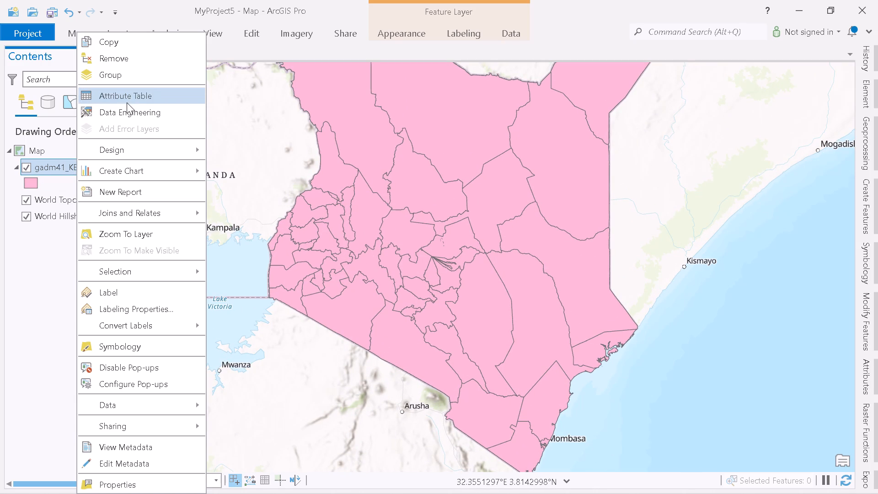
left_click(127, 98)
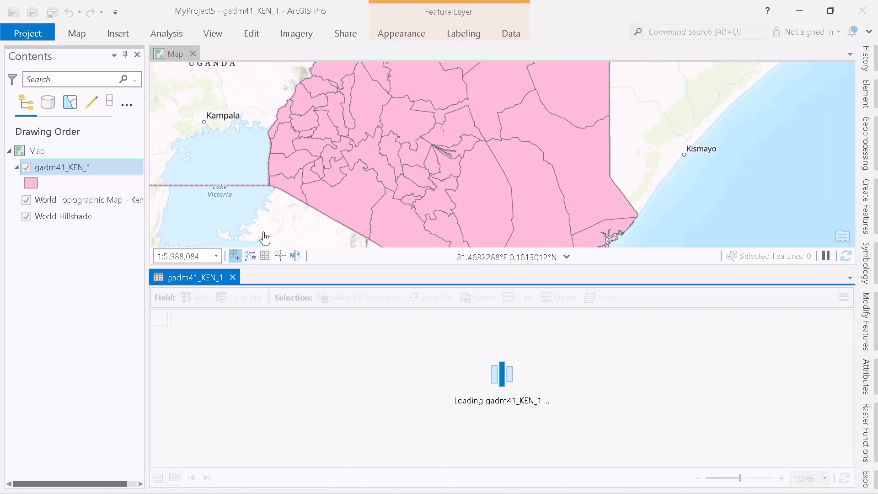
Select the county in gadm41_KEN_1 by attributes as a new selection, where NAME_1 is equal to Siaya.
left_click(74, 34)
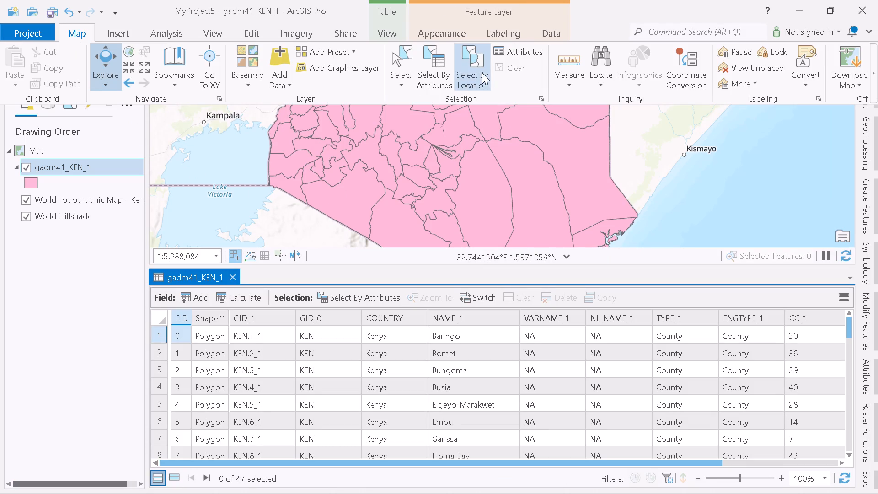
left_click(435, 71)
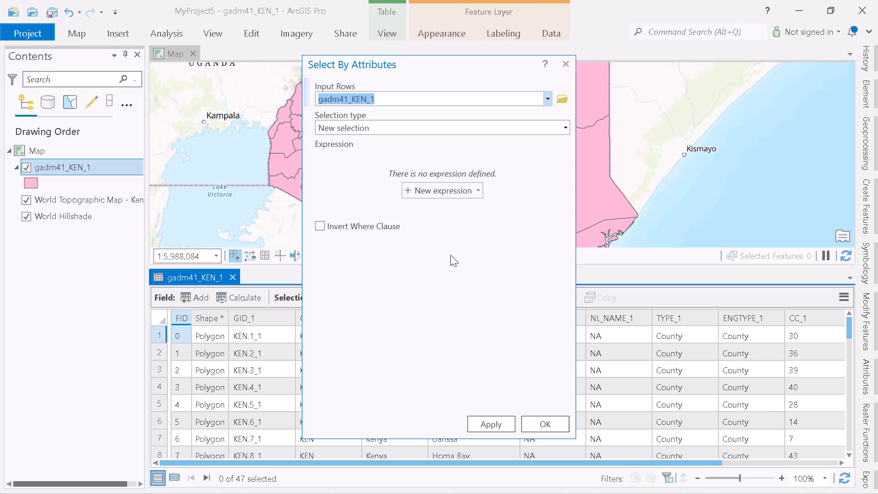
left_click(420, 192)
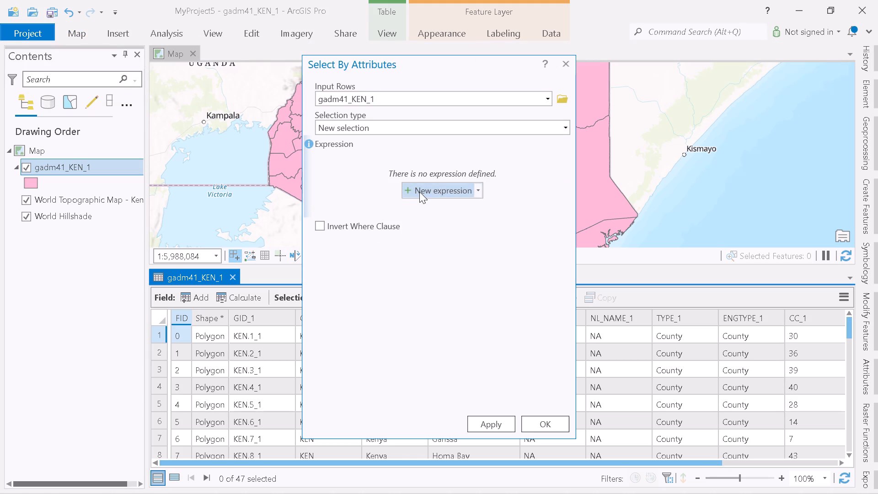
left_click(423, 209)
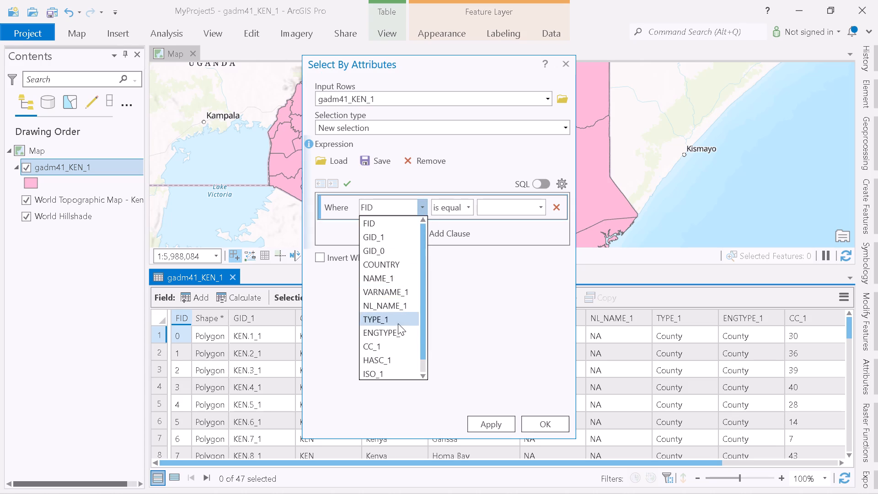
left_click(392, 279)
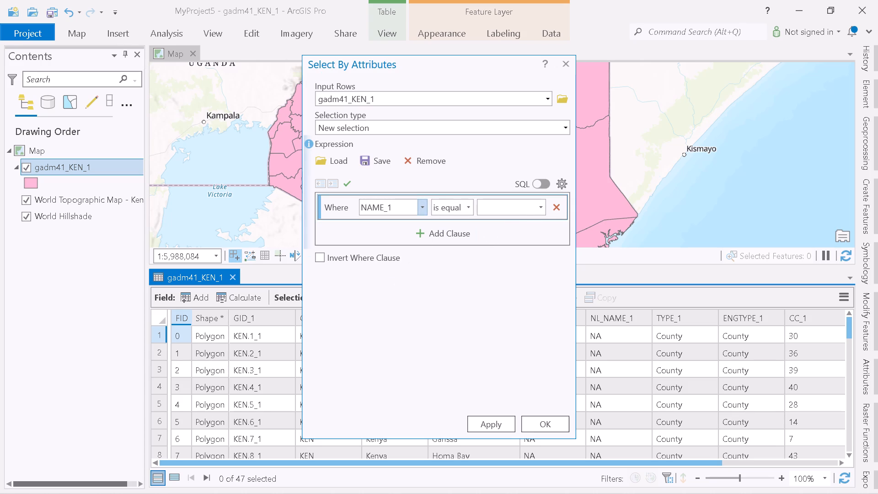
left_click(541, 206)
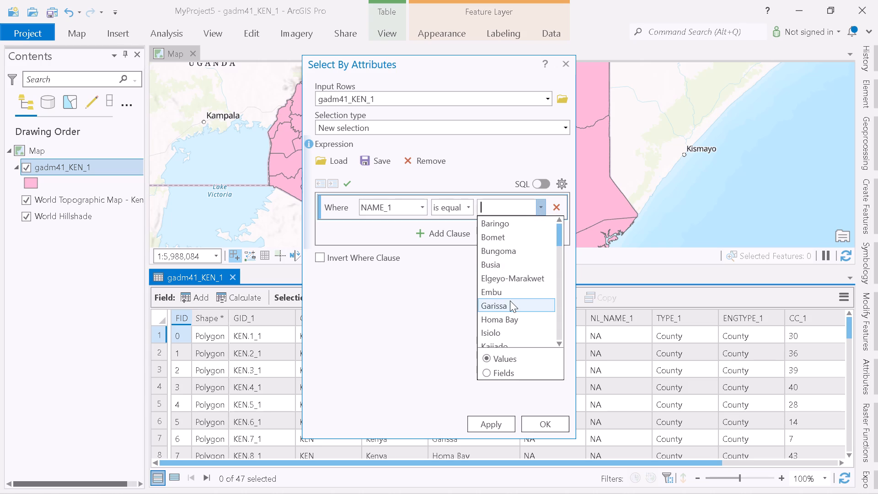
scroll(508, 298, "up", 1)
scroll(508, 298, "down", 1)
scroll(508, 298, "up", 4)
scroll(508, 298, "down", 4)
scroll(507, 297, "up", 1)
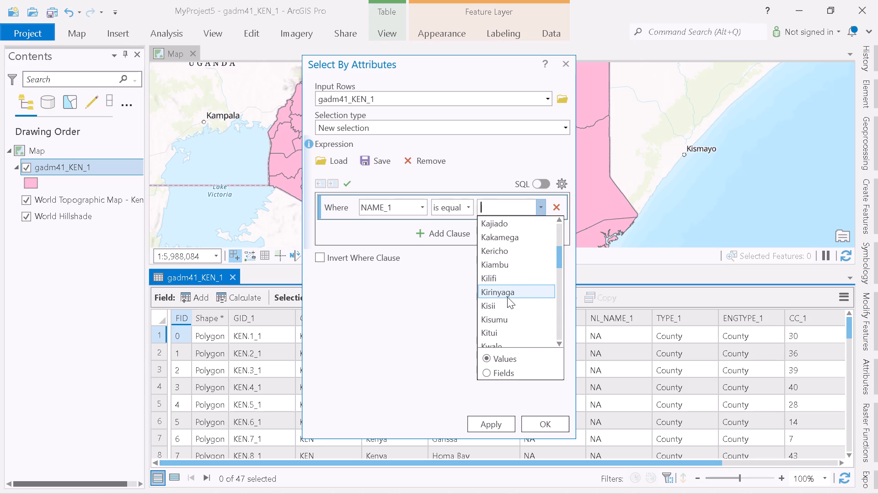
scroll(506, 296, "down", 4)
scroll(506, 296, "up", 1)
scroll(506, 296, "down", 4)
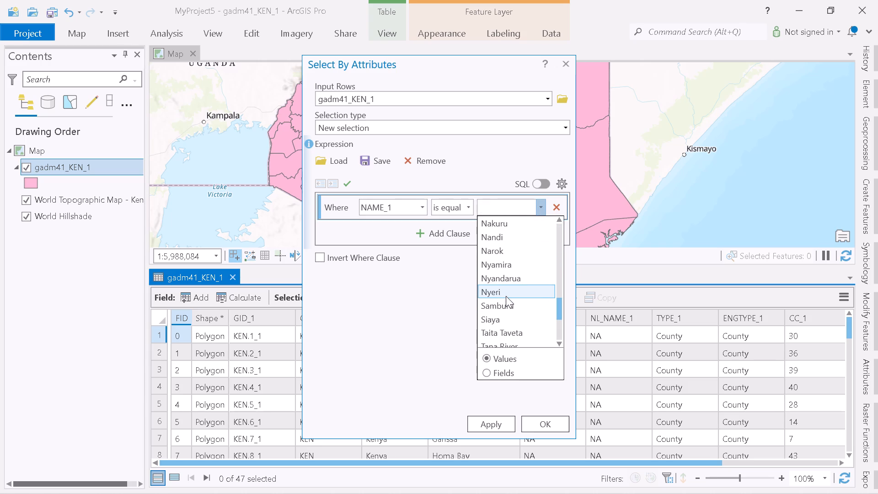
left_click(507, 317)
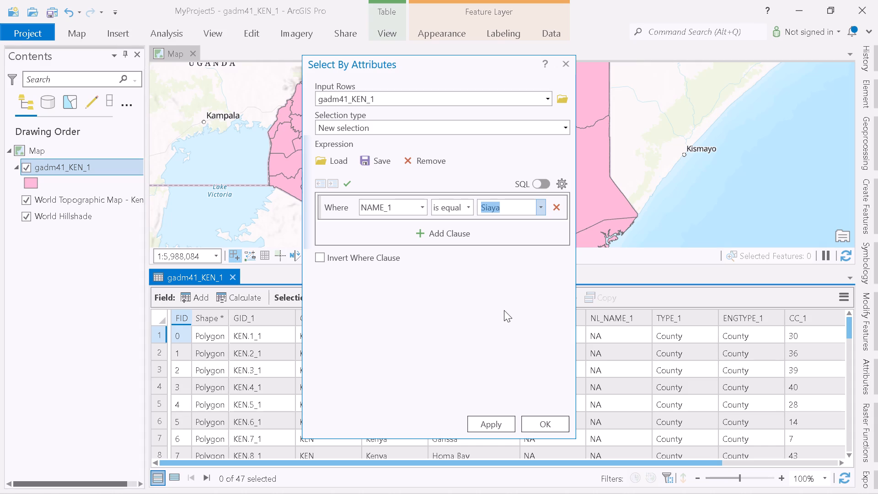
left_click(502, 423)
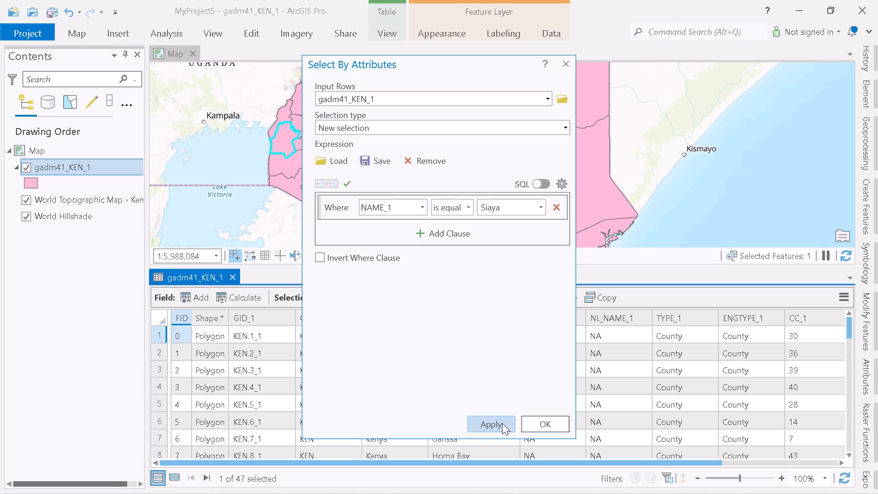
left_click(555, 423)
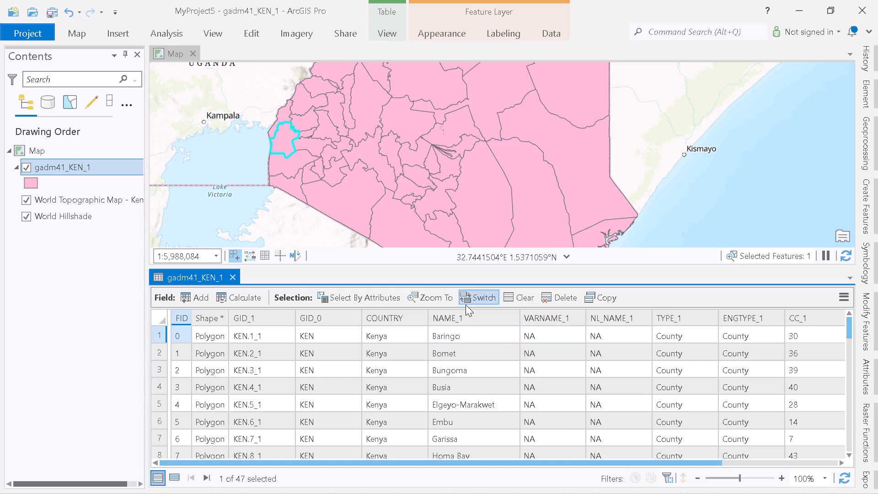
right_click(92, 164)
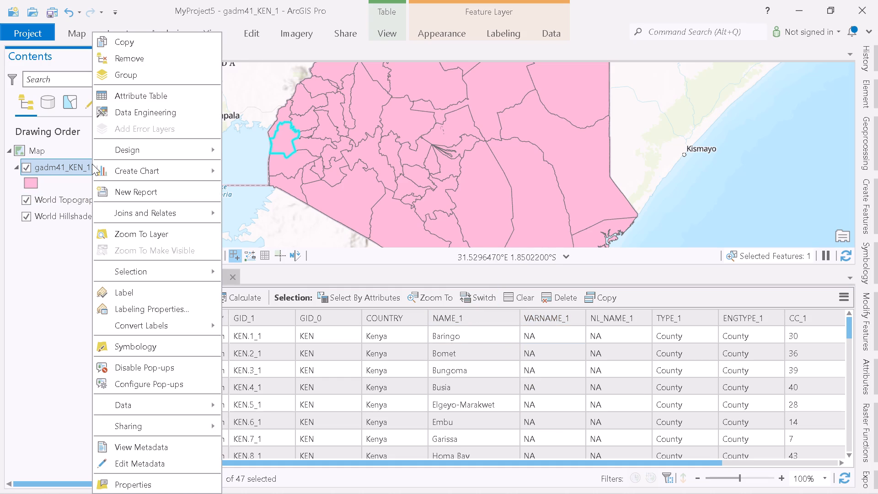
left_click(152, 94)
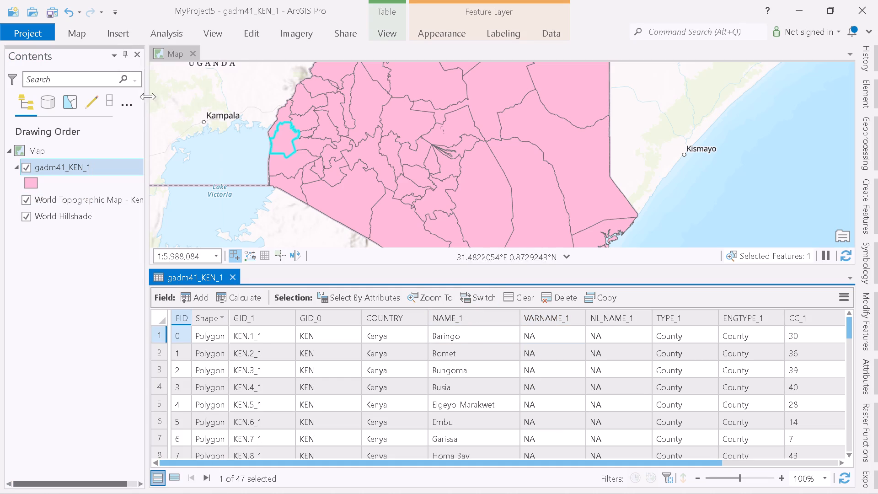
Export the selected Siaya county from gadm41_KEN_1 into MyProject5.gdb as a feature class named Siaya_county.
right_click(79, 162)
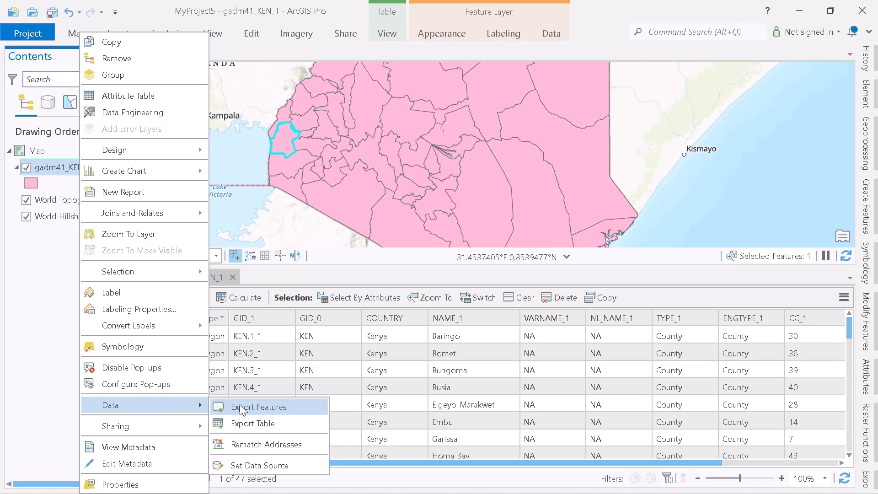
left_click(240, 404)
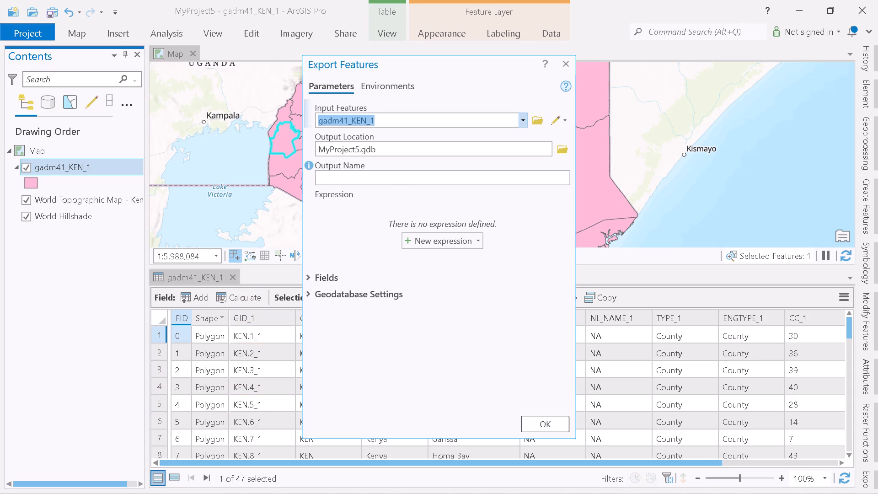
left_click(421, 176)
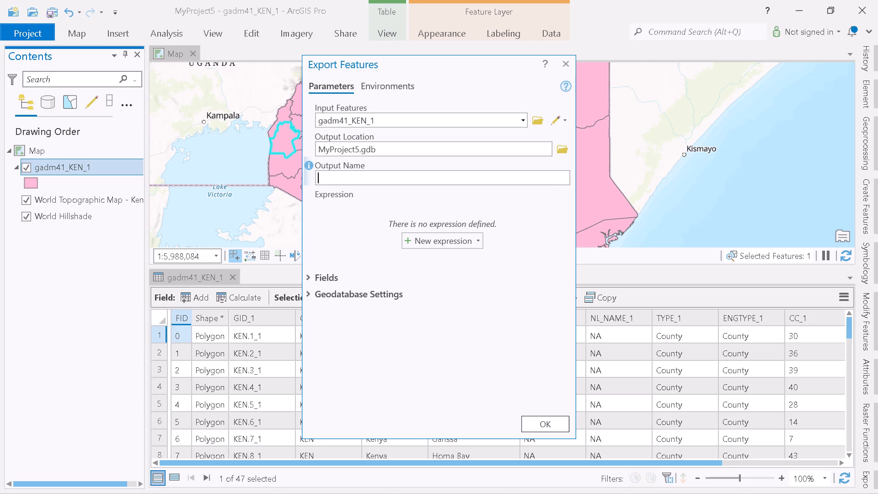
key("s")
type("ia")
type("ya")
key("shift+underscore")
type("county")
left_click(545, 422)
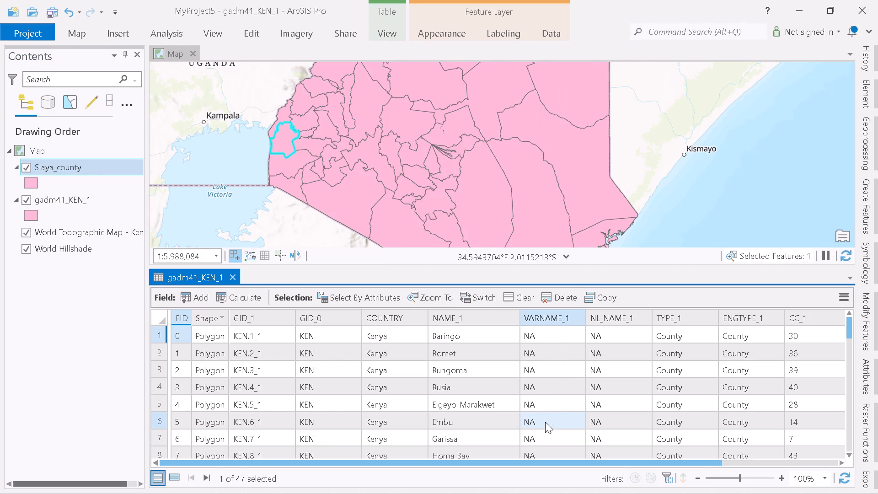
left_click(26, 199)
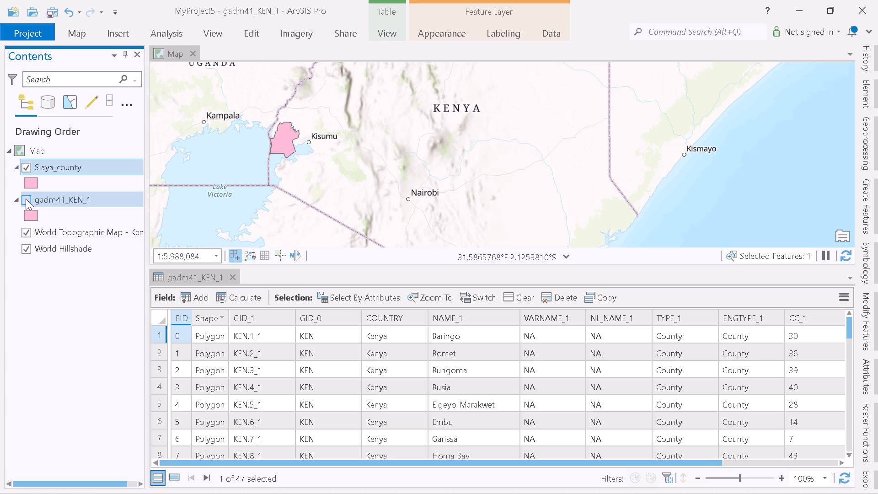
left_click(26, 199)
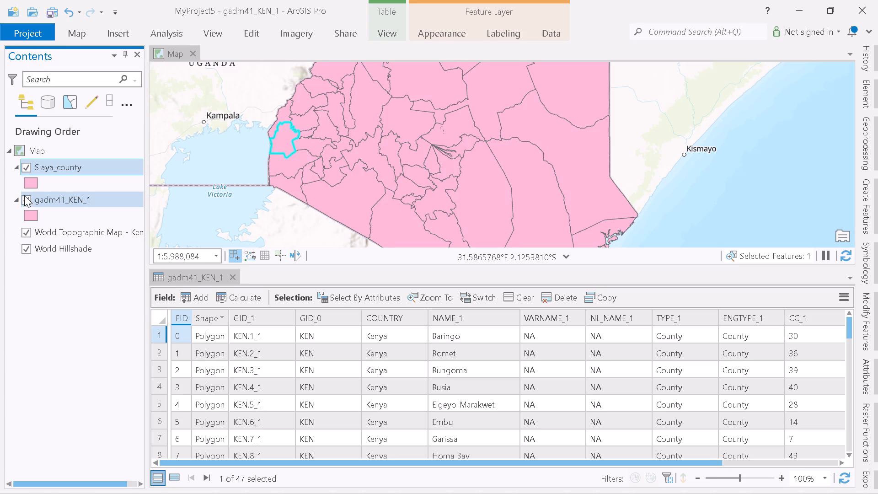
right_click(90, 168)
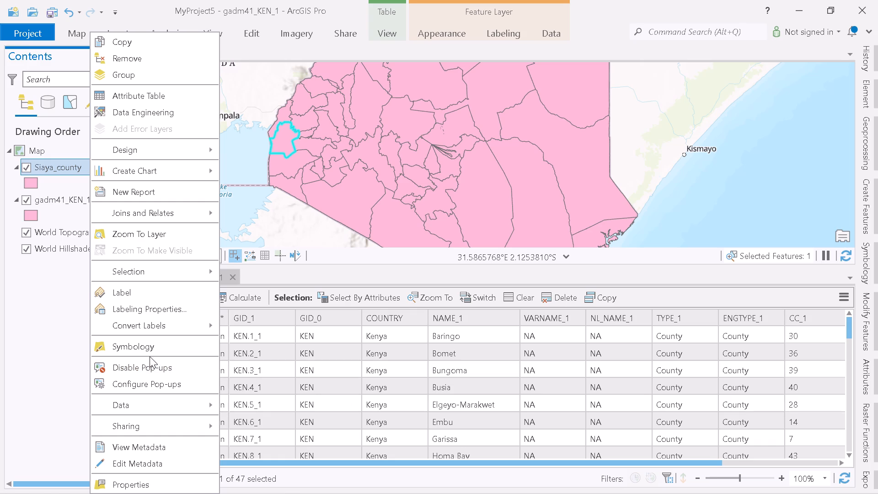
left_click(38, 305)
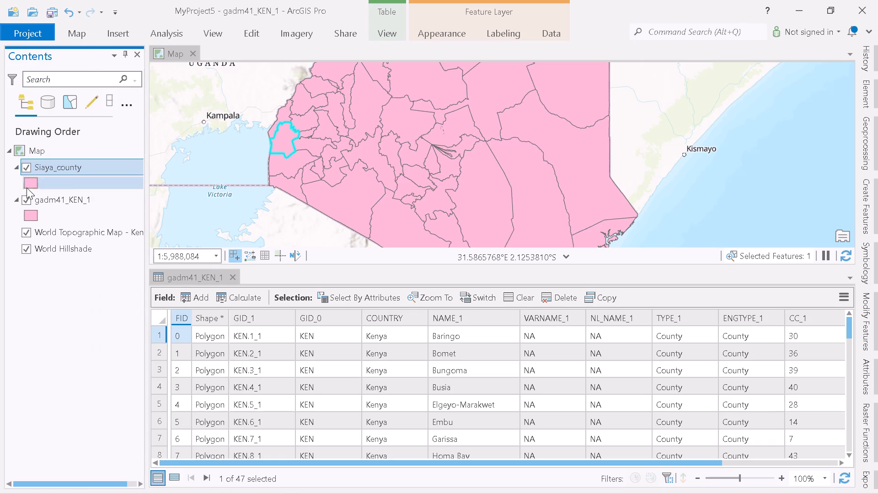
Turn off the gadm41_KEN_1, World Topographic Map and World Hillshade layers, leaving only Siaya_county displayed.
left_click(23, 201)
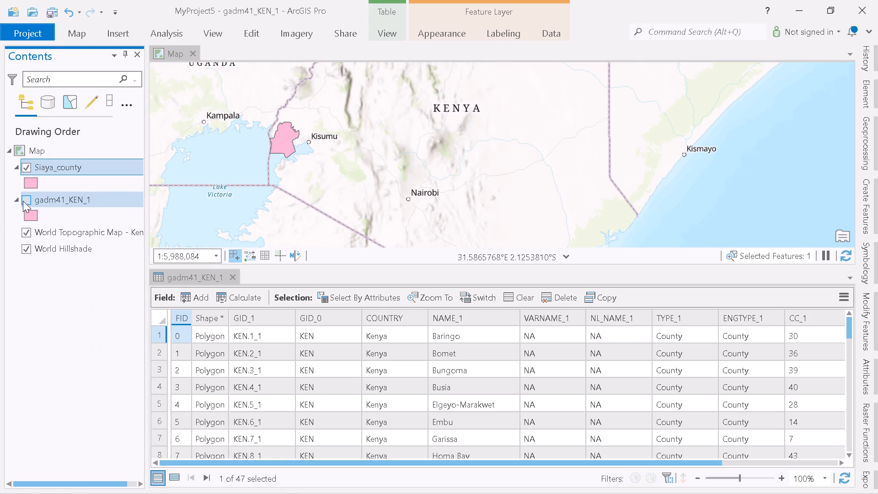
left_click(25, 232)
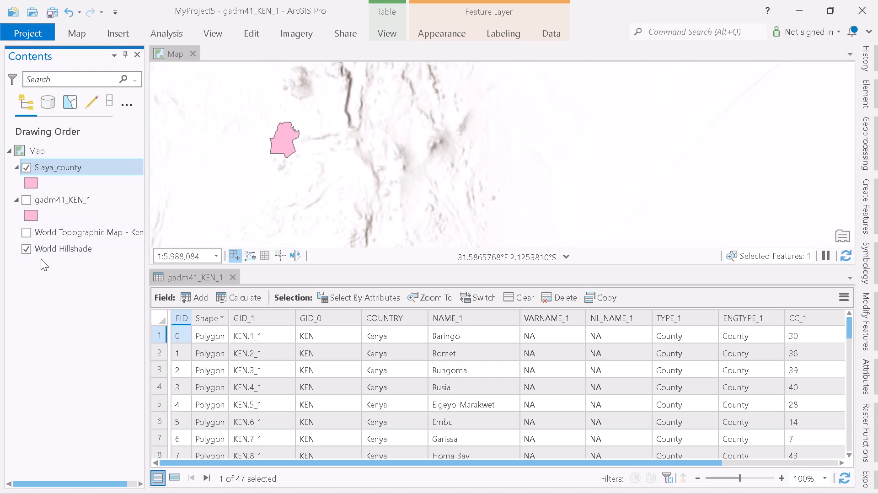
left_click(27, 250)
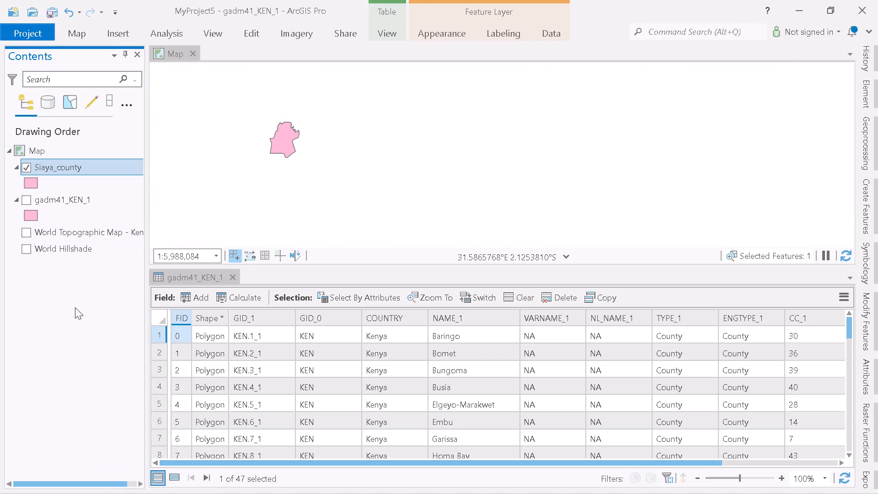
left_click_drag(318, 162, 458, 189)
scroll(402, 174, "up", 1)
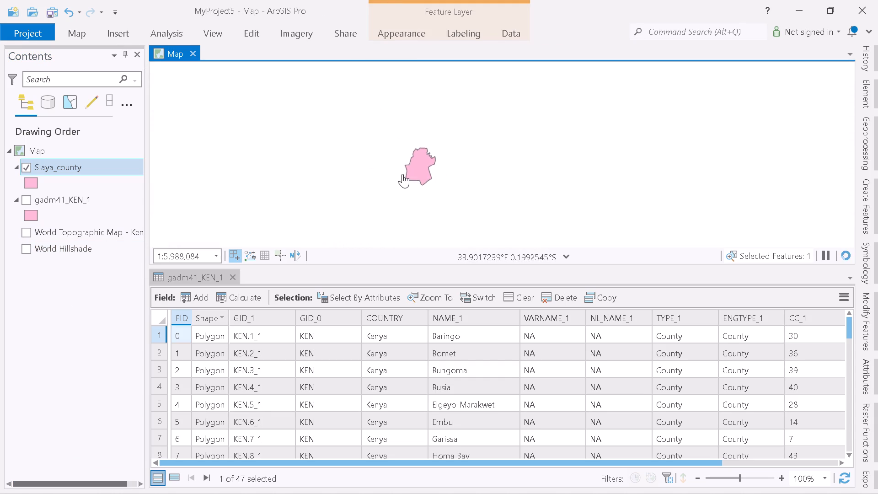
scroll(402, 174, "up", 1)
left_click_drag(506, 145, 488, 154)
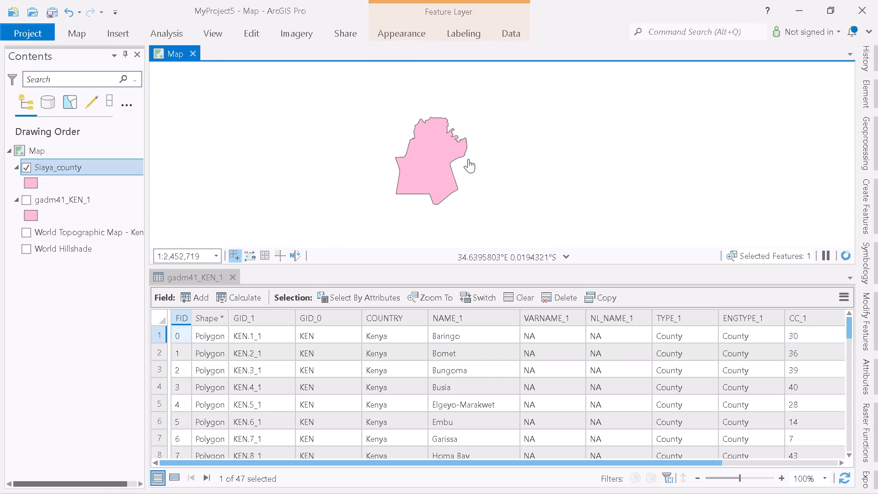
scroll(453, 162, "up", 2)
scroll(474, 164, "down", 1)
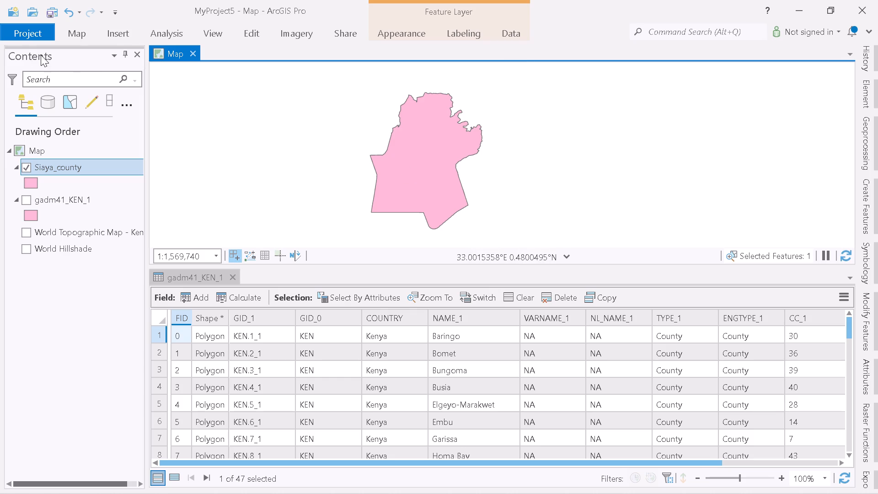
Add the gadm41_KEN_2.shp shapefile from the Downloads gadm41_KEN_shp folder to the map.
left_click(77, 38)
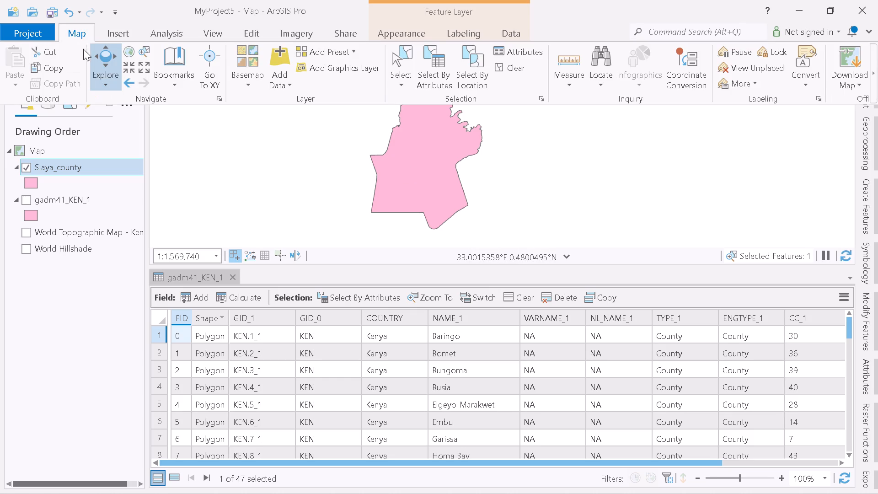
left_click(280, 61)
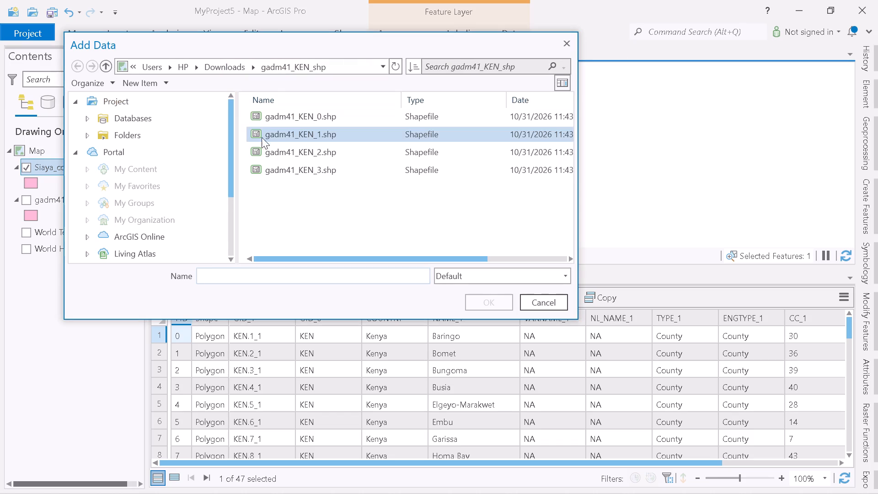
left_click(290, 150)
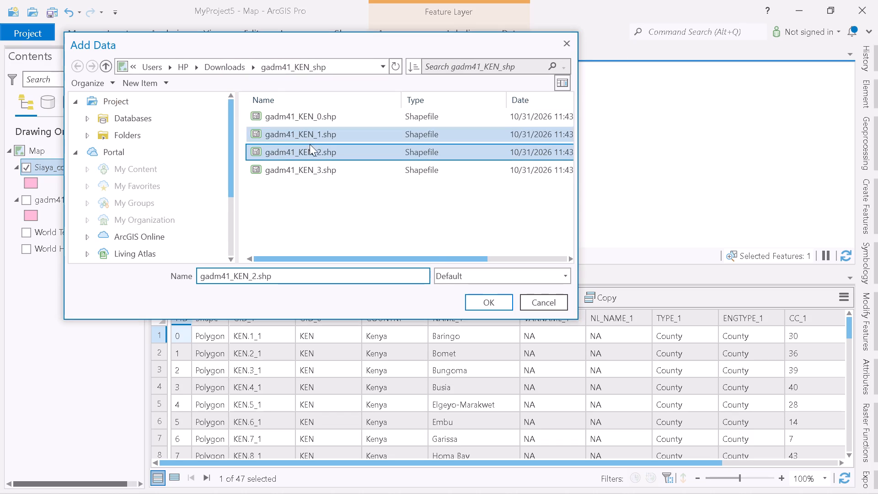
left_click(497, 303)
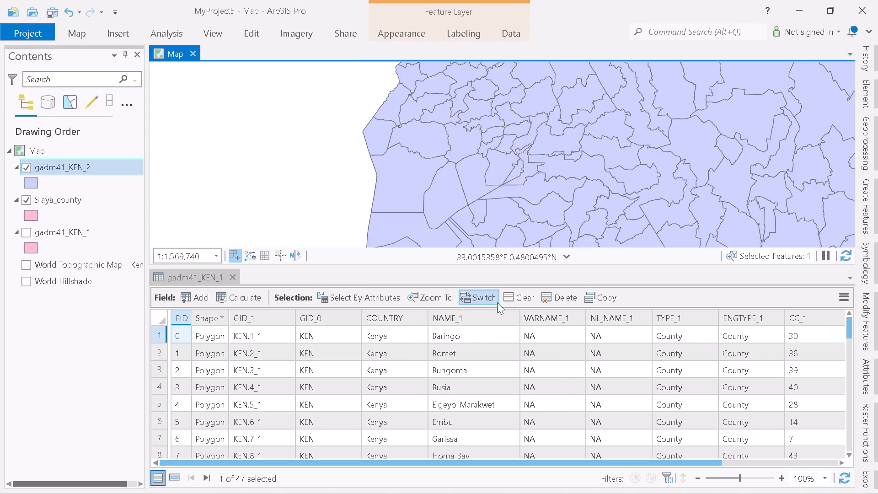
Close the attribute table of the gadm41_KEN_1 layer.
scroll(535, 183, "down", 4)
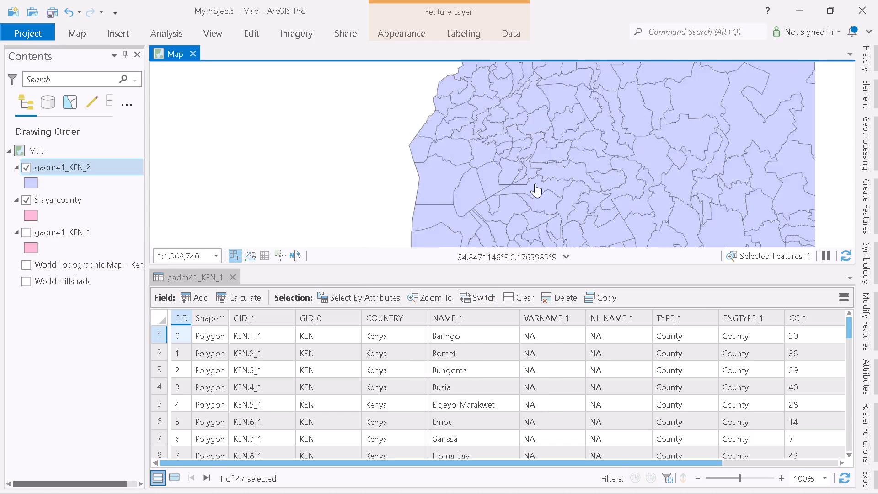
scroll(535, 183, "up", 1)
left_click_drag(653, 160, 514, 166)
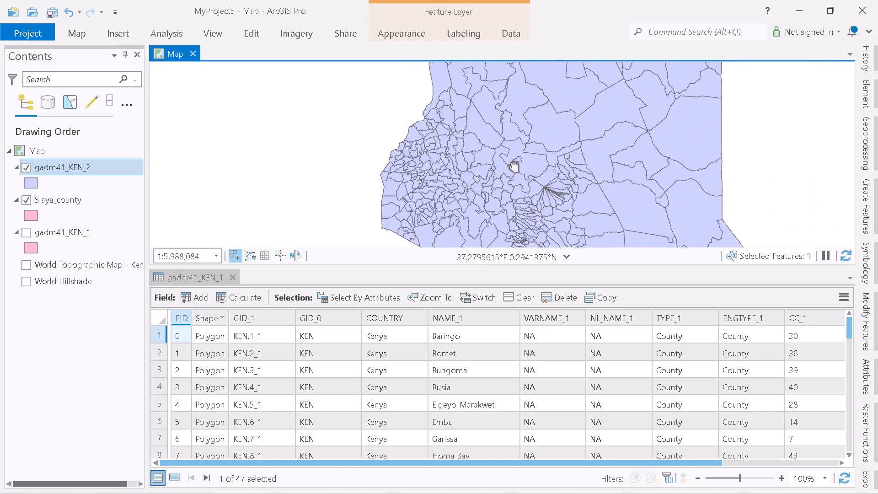
left_click_drag(514, 166, 490, 169)
scroll(508, 168, "up", 2)
scroll(508, 168, "down", 2)
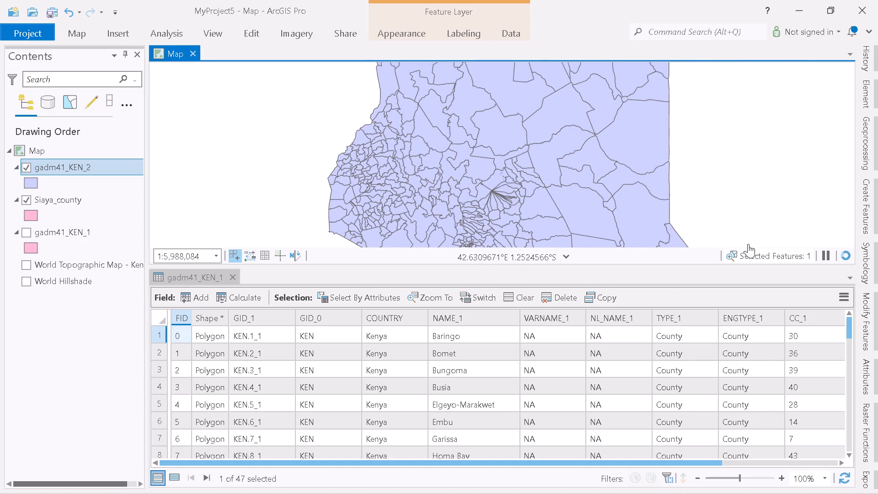
left_click(233, 277)
left_click_drag(523, 361, 538, 332)
Hide gadm41_KEN_2, examine the Siaya_county polygon on its own, and turn gadm41_KEN_2 back on.
left_click(26, 168)
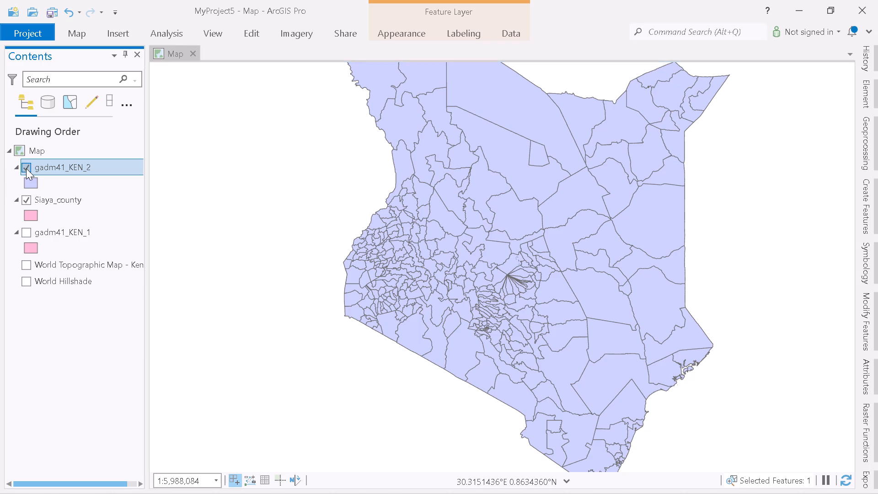
left_click_drag(344, 324, 513, 307)
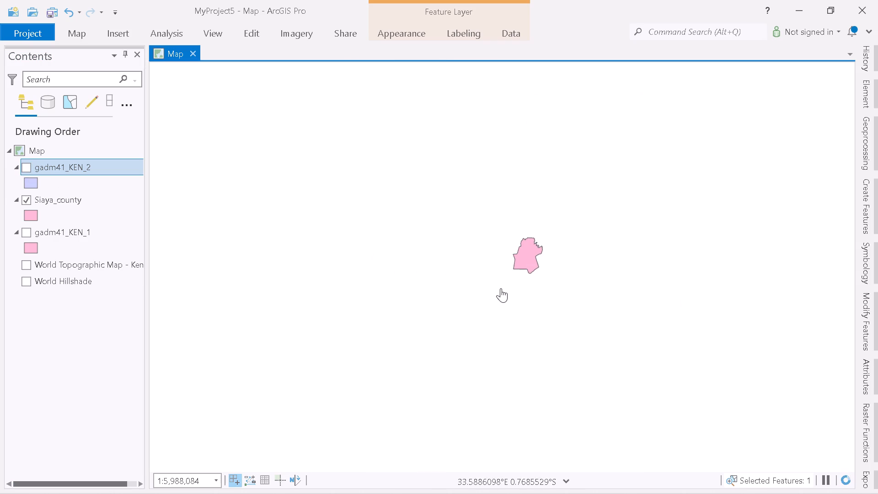
scroll(501, 288, "up", 1)
scroll(501, 288, "down", 1)
scroll(501, 288, "up", 2)
scroll(501, 289, "down", 1)
left_click_drag(546, 287, 487, 343)
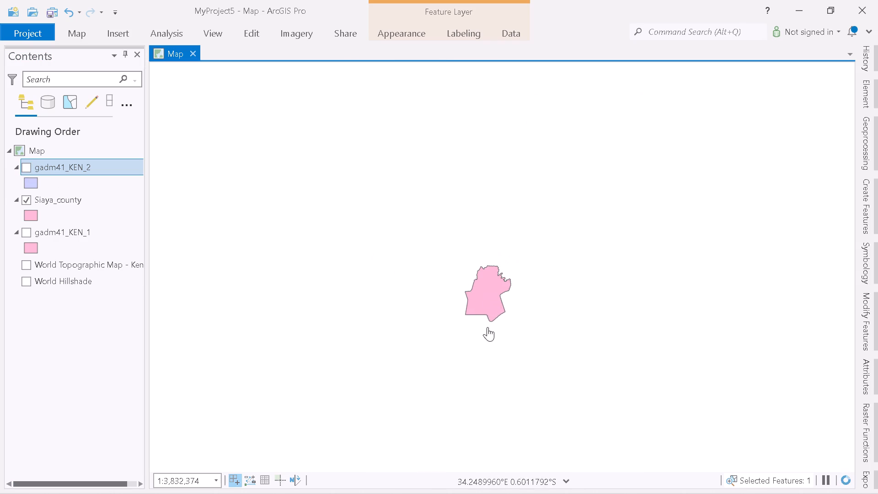
scroll(483, 306, "down", 1)
scroll(483, 306, "up", 10)
scroll(482, 307, "down", 1)
scroll(482, 307, "up", 1)
scroll(507, 309, "down", 2)
scroll(507, 309, "up", 2)
scroll(507, 309, "down", 1)
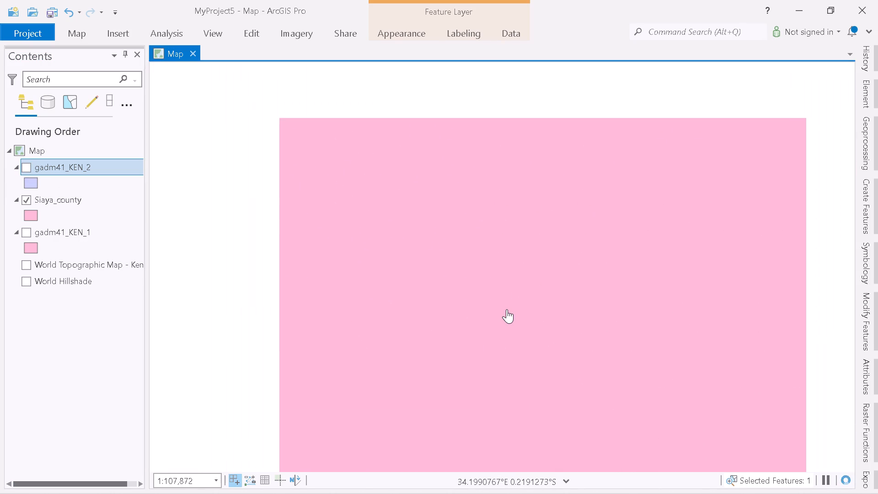
scroll(507, 309, "down", 5)
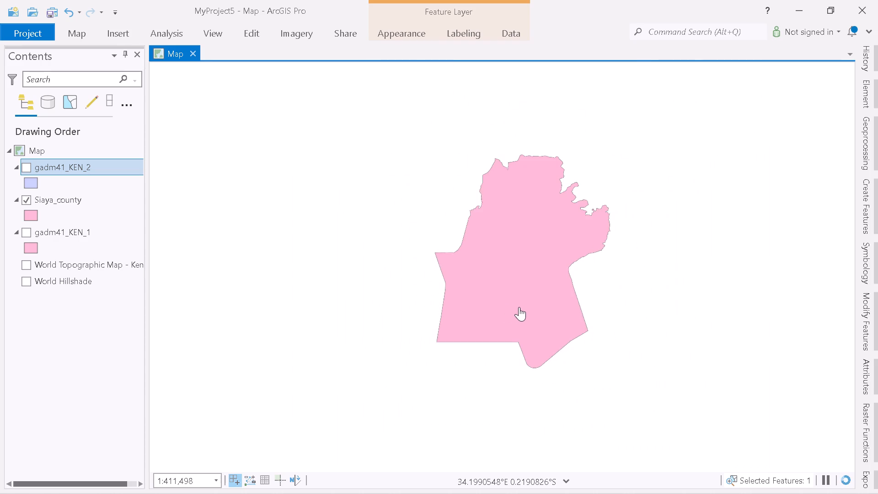
left_click_drag(526, 250, 500, 257)
scroll(500, 258, "up", 1)
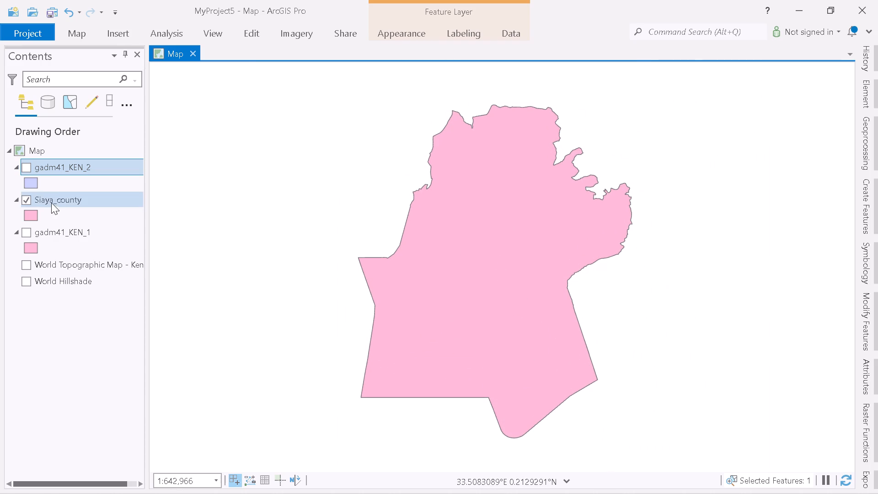
left_click(25, 166)
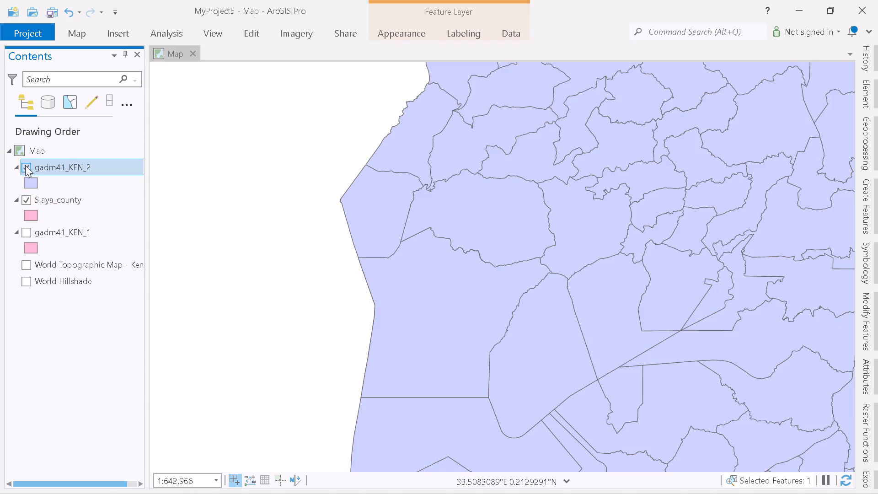
left_click(24, 200)
left_click(24, 200)
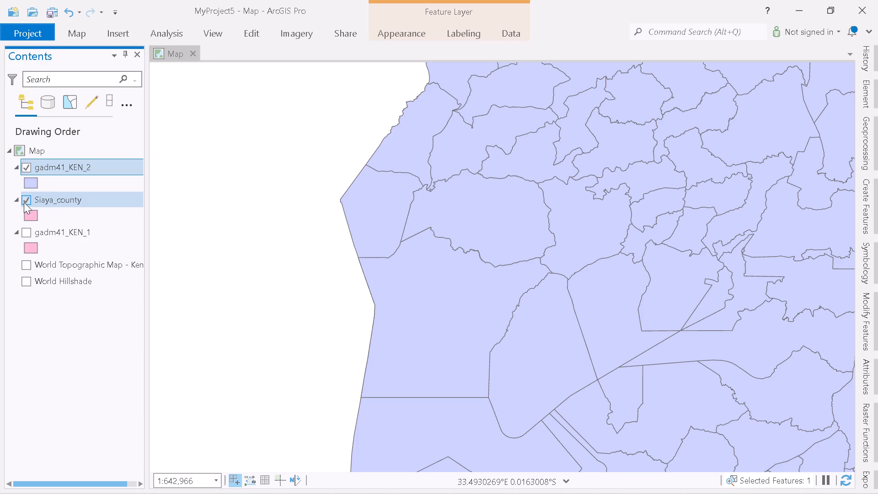
Open the attribute table of the gadm41_KEN_2 layer.
right_click(71, 165)
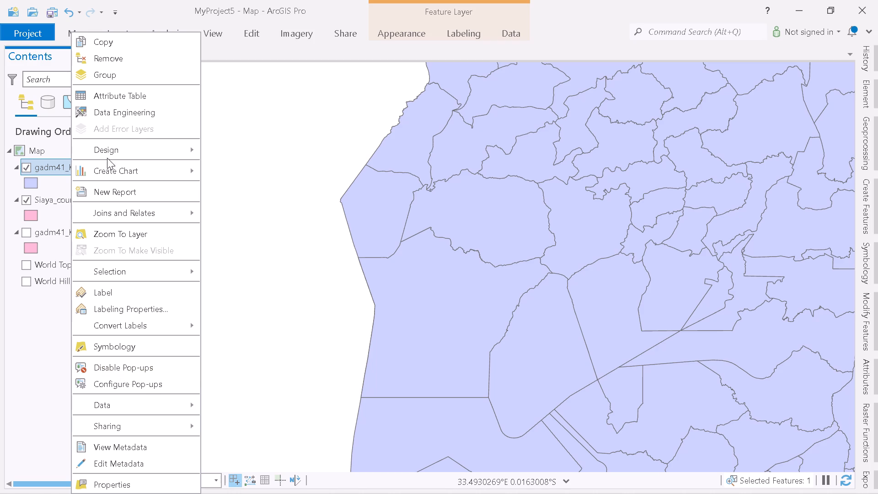
left_click(117, 98)
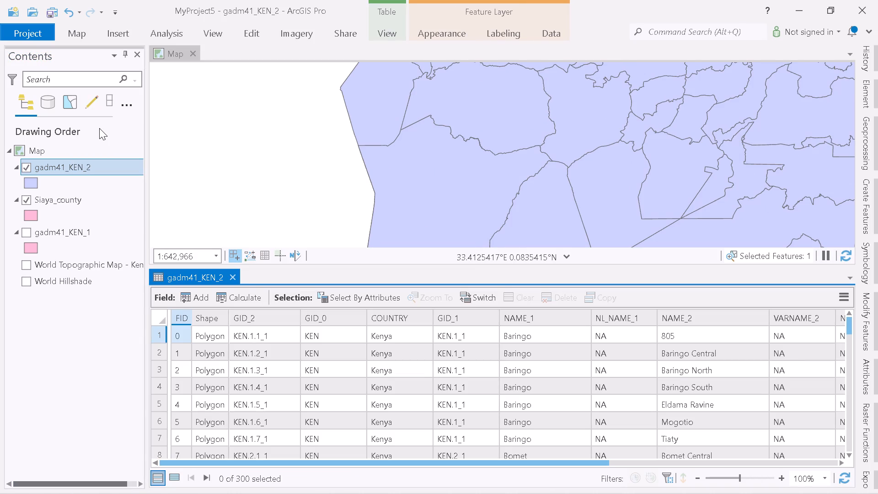
Open the attribute table of the Siaya_county layer.
right_click(79, 193)
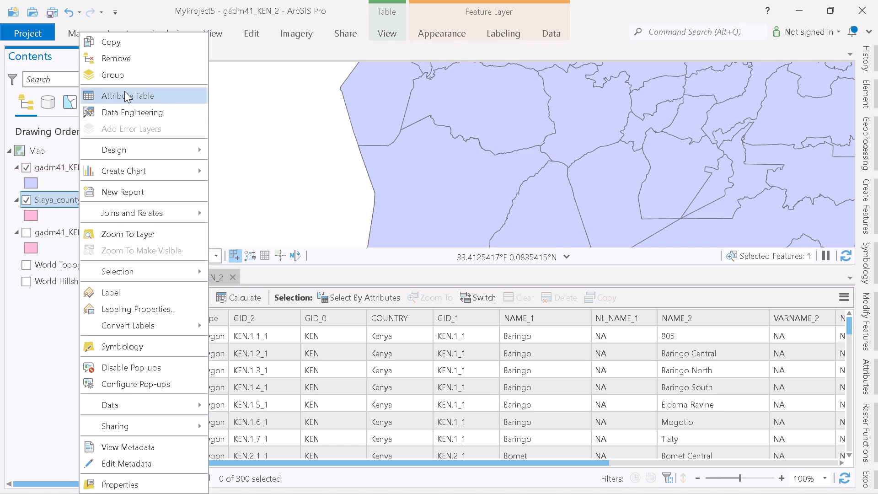
left_click(124, 91)
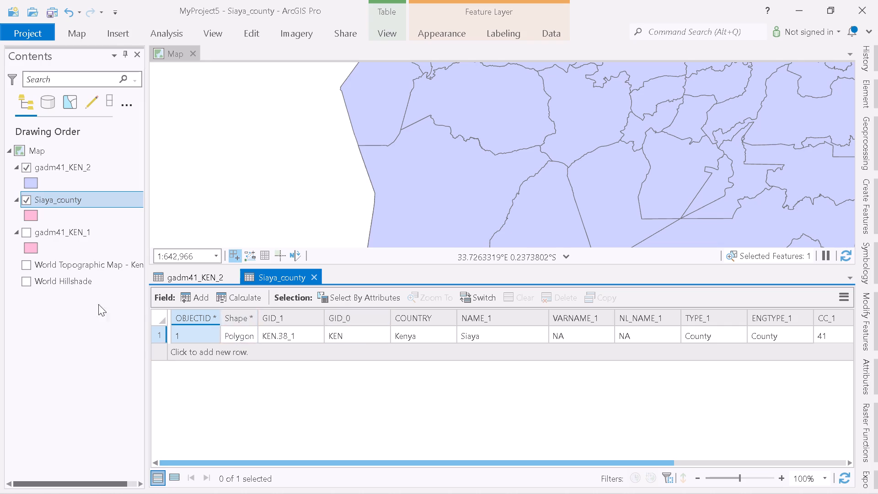
Bring up the attribute table of the gadm41_KEN_2 layer again.
right_click(69, 166)
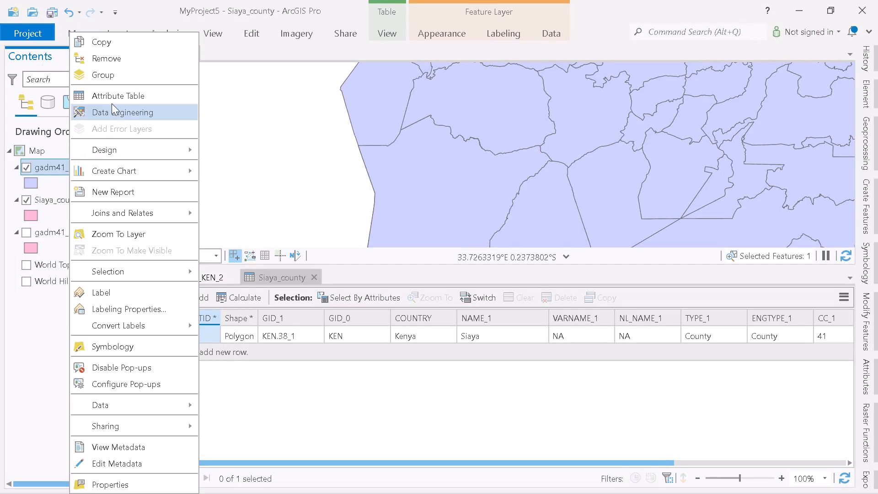
left_click(113, 97)
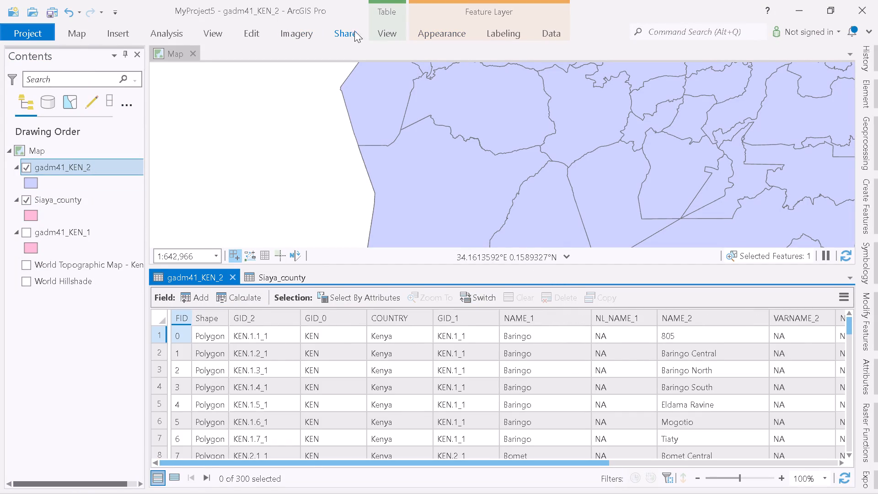
Select the sub-county in gadm41_KEN_2 by attributes as a new selection, where NAME_2 is equal to Ugenya.
left_click(73, 28)
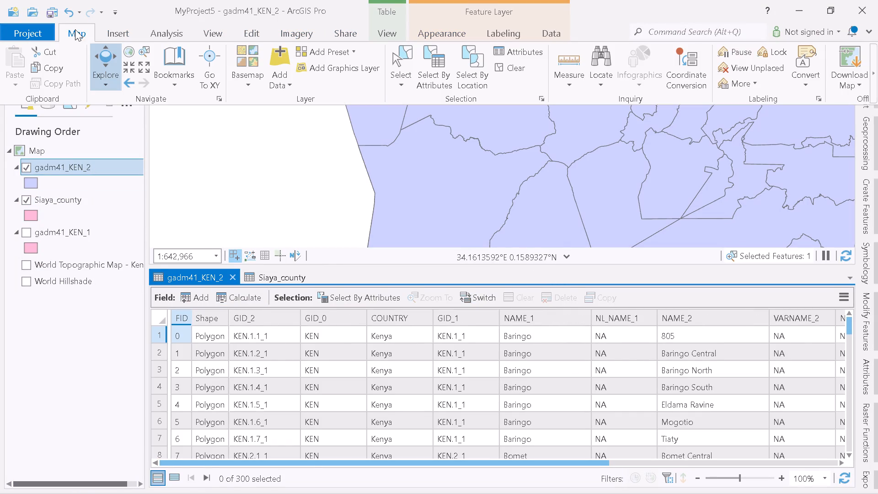
left_click(438, 69)
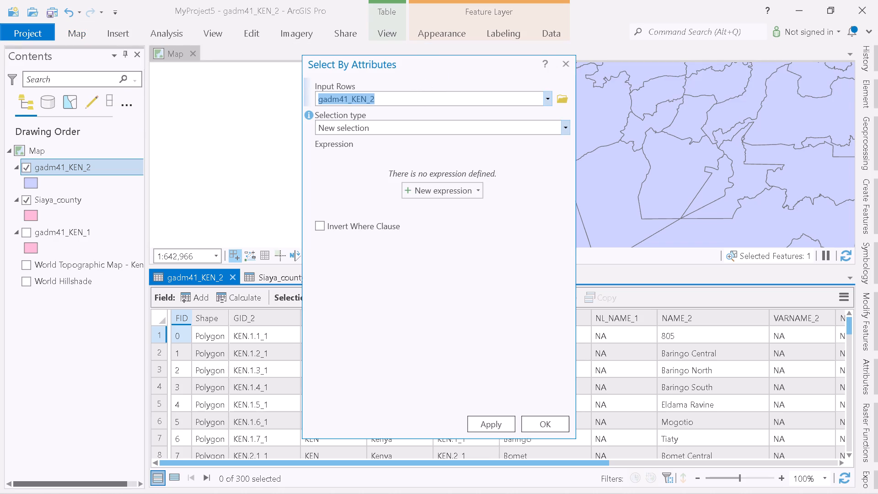
left_click(435, 190)
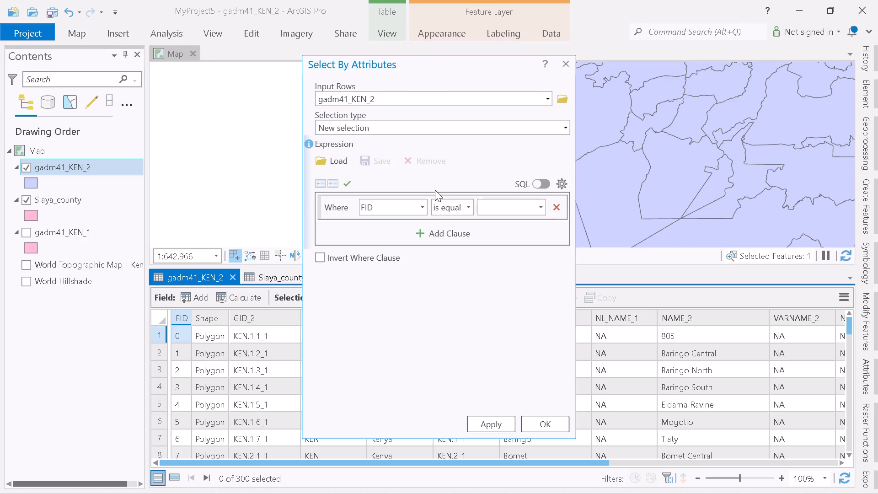
left_click(422, 206)
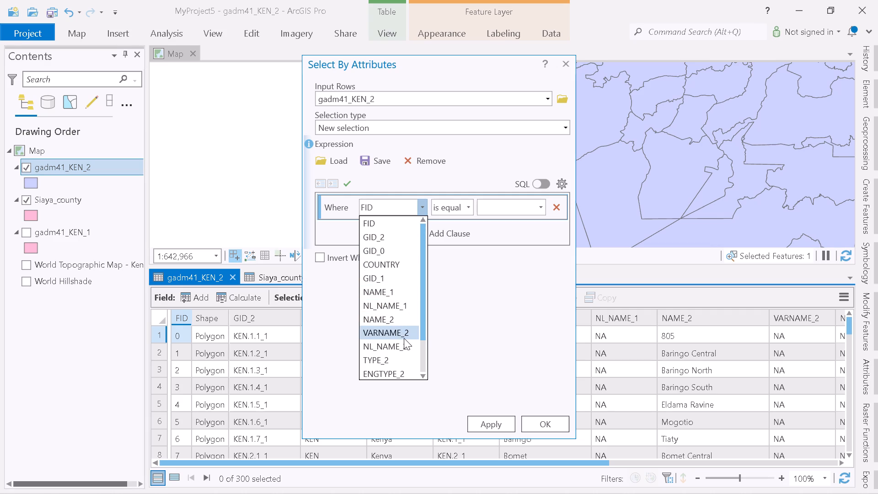
scroll(404, 339, "down", 3)
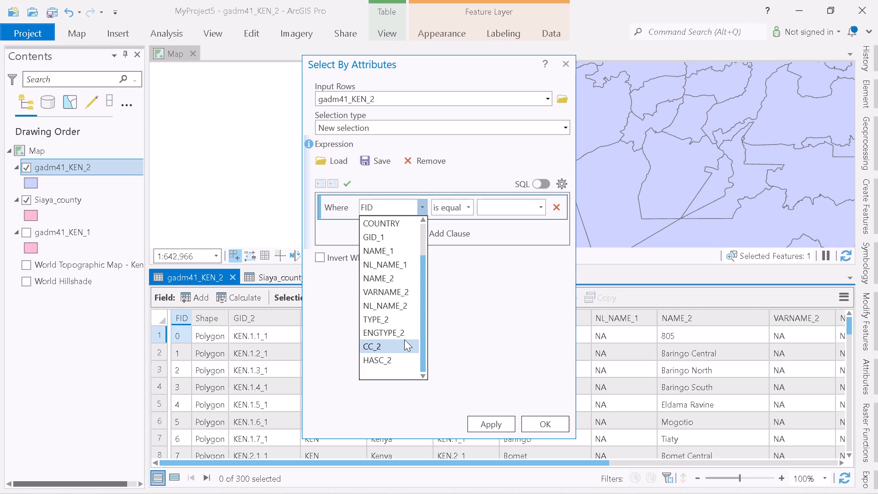
left_click(385, 280)
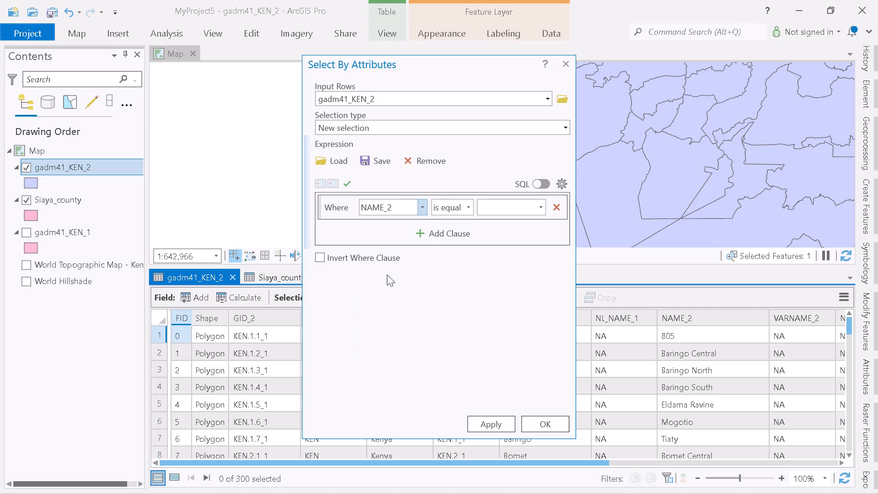
left_click(540, 206)
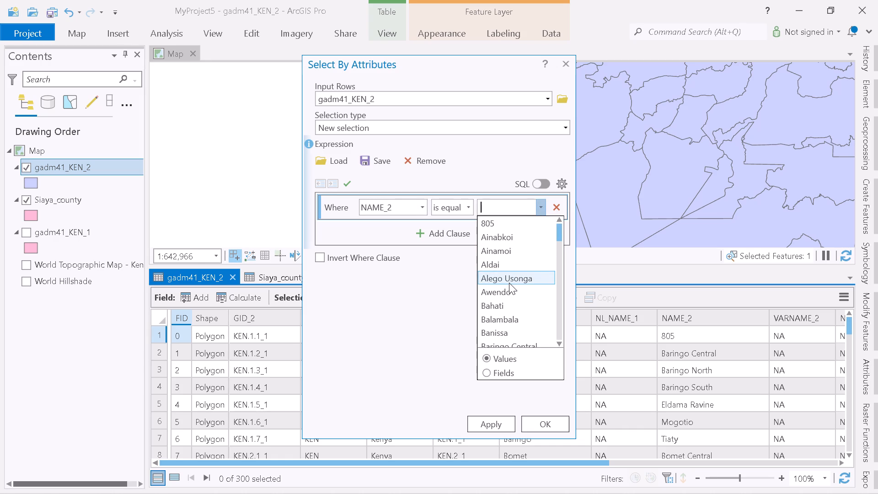
scroll(509, 283, "down", 1)
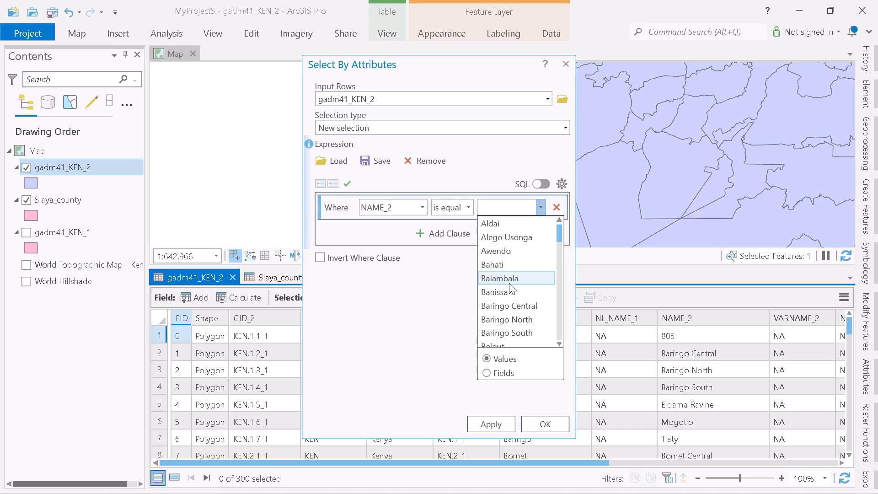
scroll(509, 283, "down", 1)
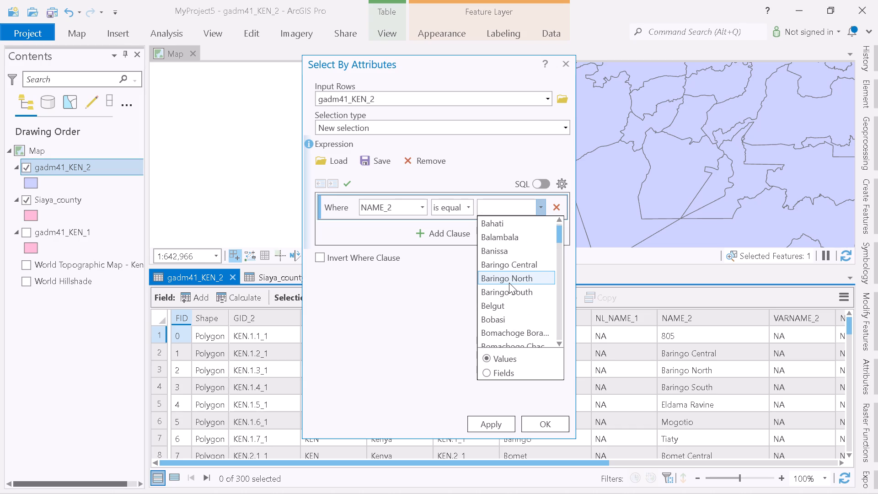
scroll(509, 283, "up", 1)
scroll(509, 283, "down", 2)
scroll(509, 283, "up", 3)
scroll(509, 283, "down", 6)
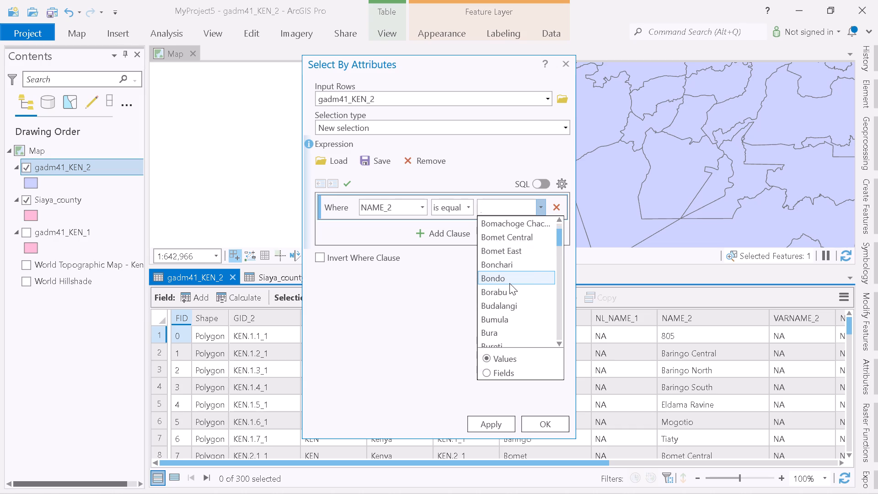
scroll(509, 283, "down", 2)
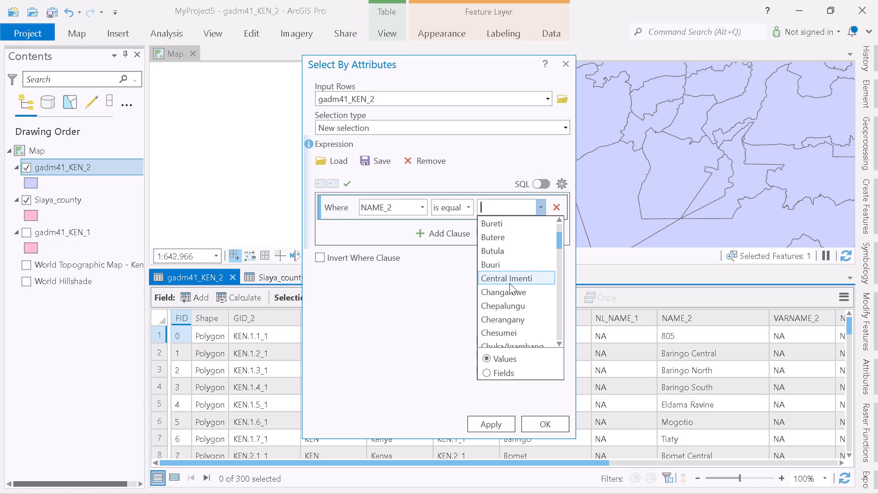
scroll(509, 283, "down", 3)
scroll(509, 283, "up", 4)
scroll(509, 283, "down", 2)
scroll(509, 283, "up", 3)
scroll(509, 283, "down", 3)
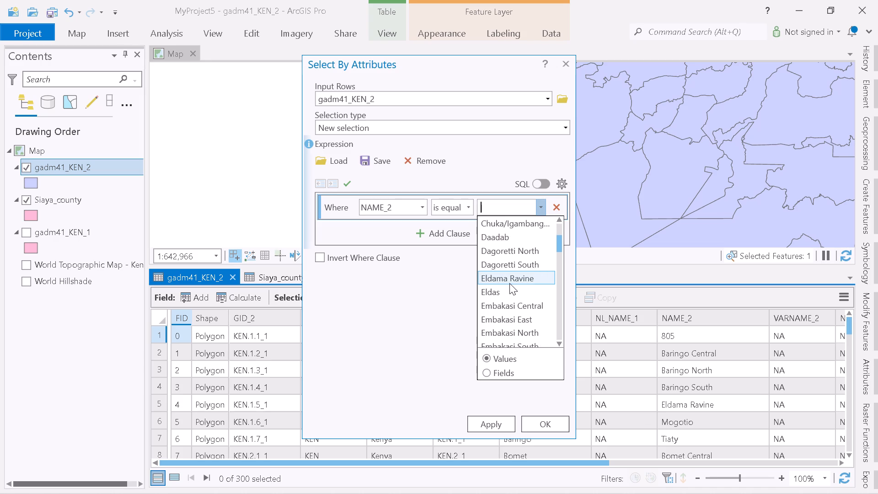
scroll(509, 284, "down", 9)
scroll(509, 284, "up", 1)
scroll(509, 284, "down", 1)
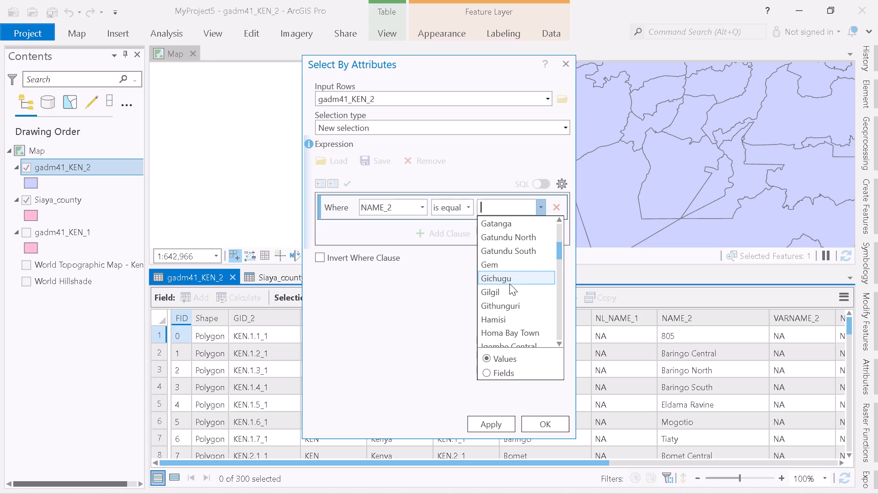
scroll(509, 284, "down", 3)
scroll(509, 284, "up", 2)
scroll(509, 284, "down", 5)
scroll(509, 284, "up", 1)
scroll(509, 284, "down", 1)
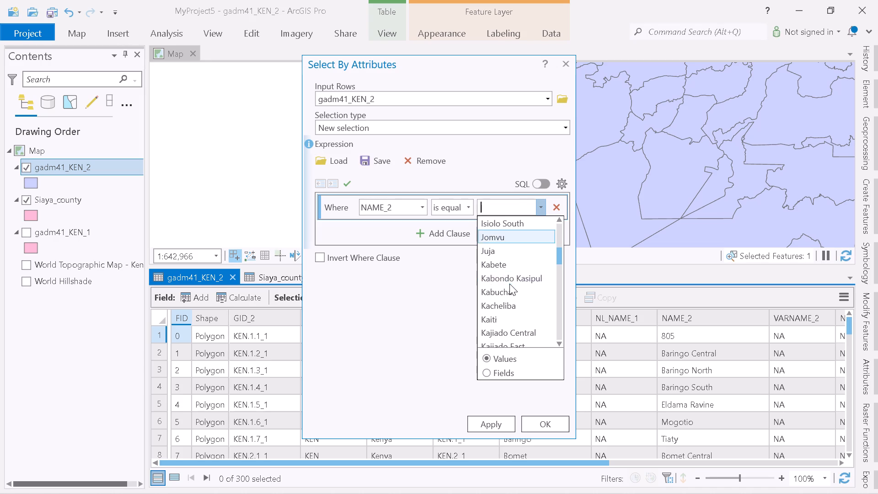
scroll(509, 284, "up", 1)
scroll(509, 284, "down", 9)
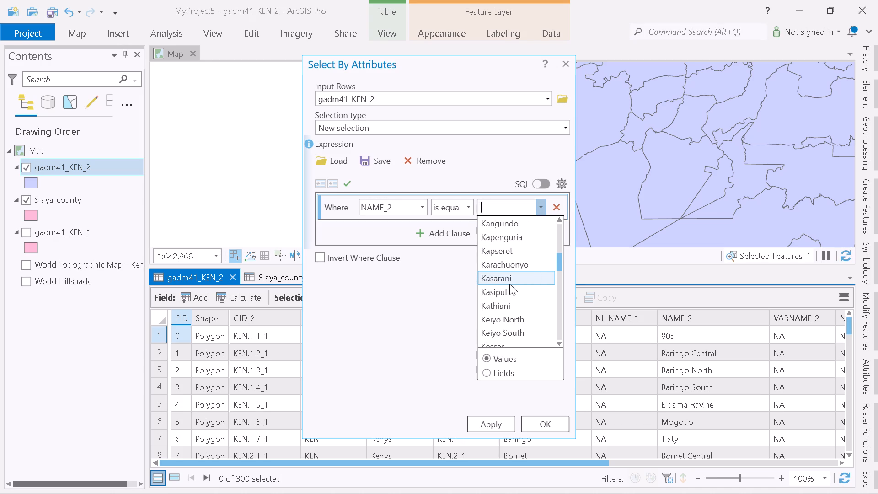
scroll(509, 284, "down", 10)
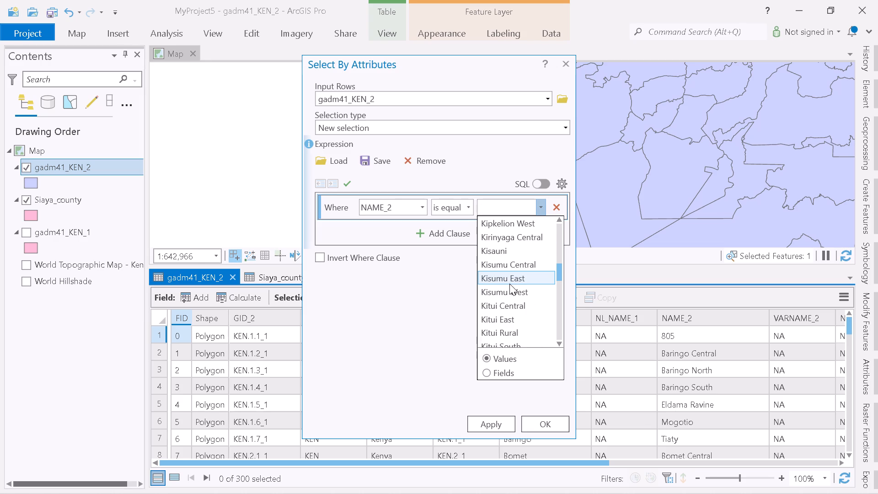
scroll(509, 284, "down", 9)
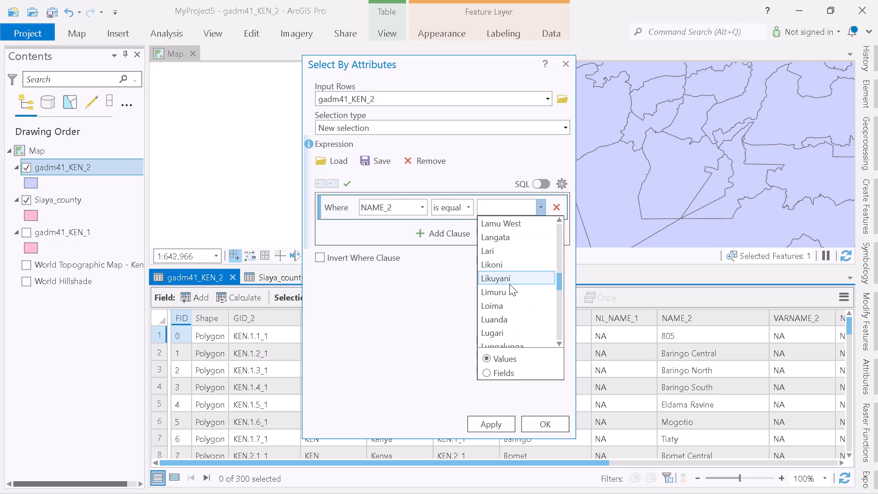
scroll(509, 284, "down", 1)
scroll(509, 284, "up", 3)
scroll(509, 284, "down", 2)
scroll(509, 284, "up", 1)
scroll(509, 284, "down", 16)
scroll(509, 284, "down", 7)
scroll(509, 284, "up", 1)
scroll(509, 284, "down", 4)
scroll(509, 284, "up", 3)
scroll(509, 284, "down", 8)
scroll(509, 283, "up", 2)
scroll(509, 283, "down", 1)
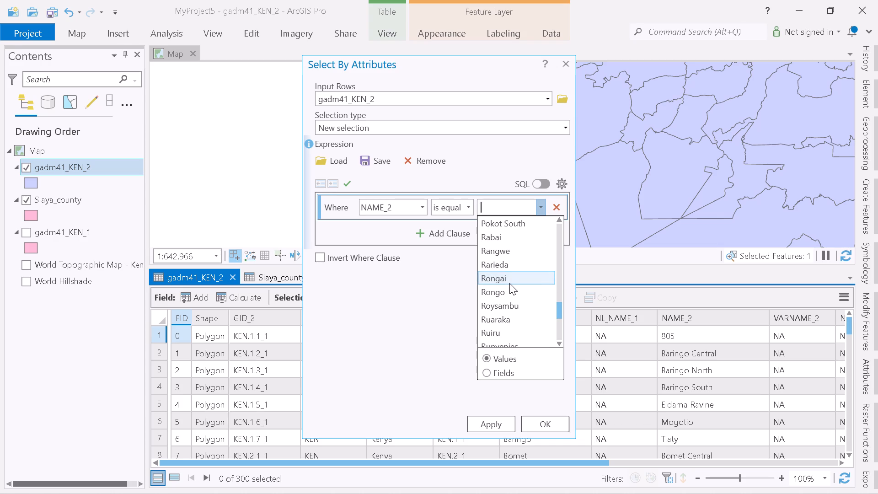
scroll(509, 283, "down", 8)
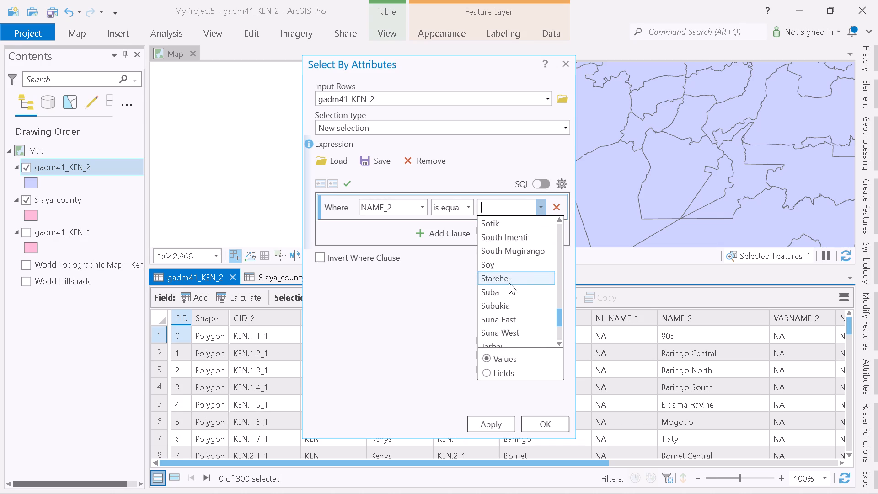
scroll(509, 283, "down", 11)
scroll(509, 283, "up", 1)
scroll(509, 283, "down", 1)
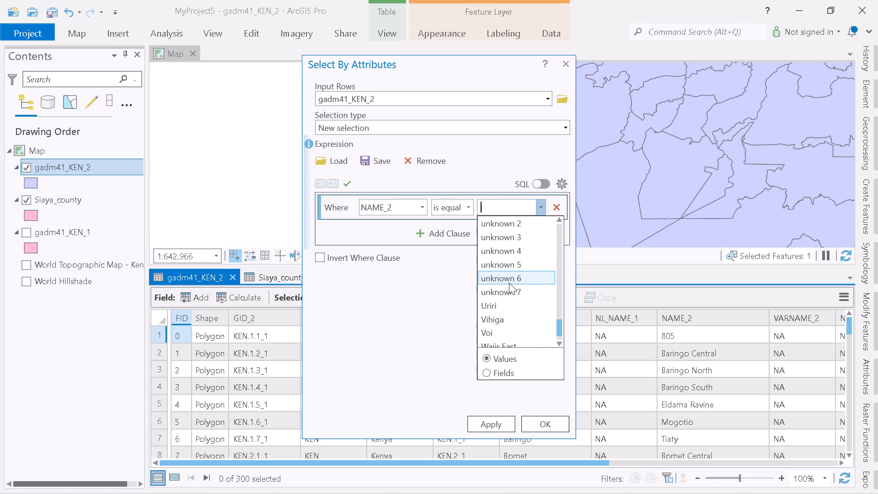
scroll(509, 283, "down", 2)
scroll(509, 283, "up", 3)
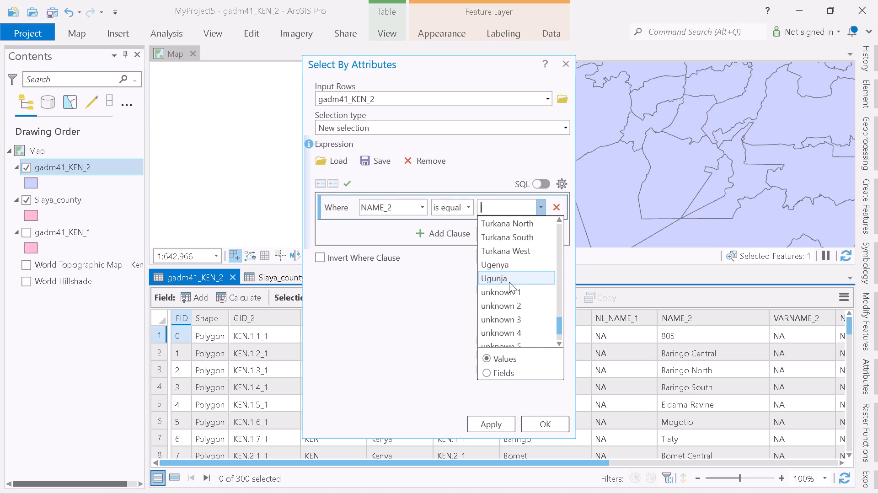
left_click(509, 268)
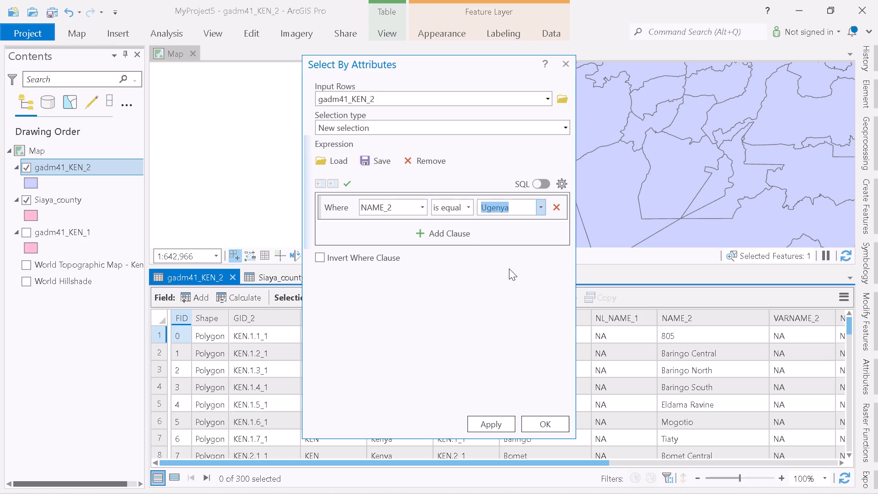
left_click(491, 420)
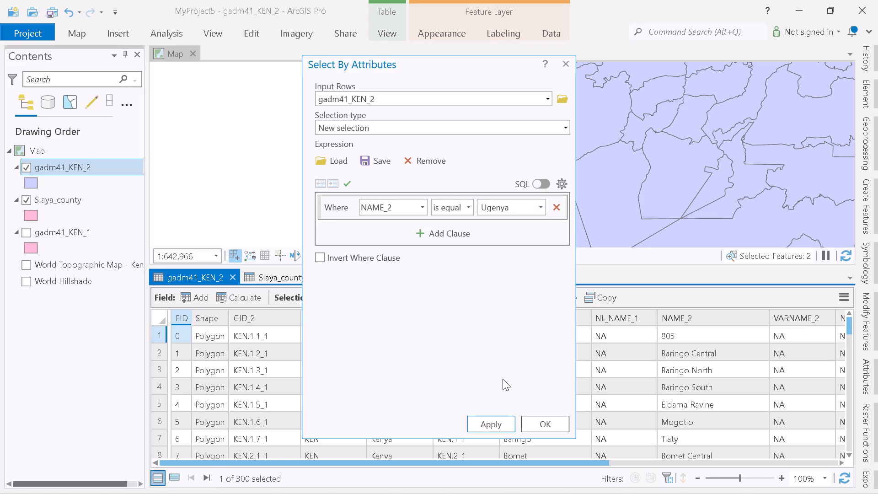
left_click(486, 424)
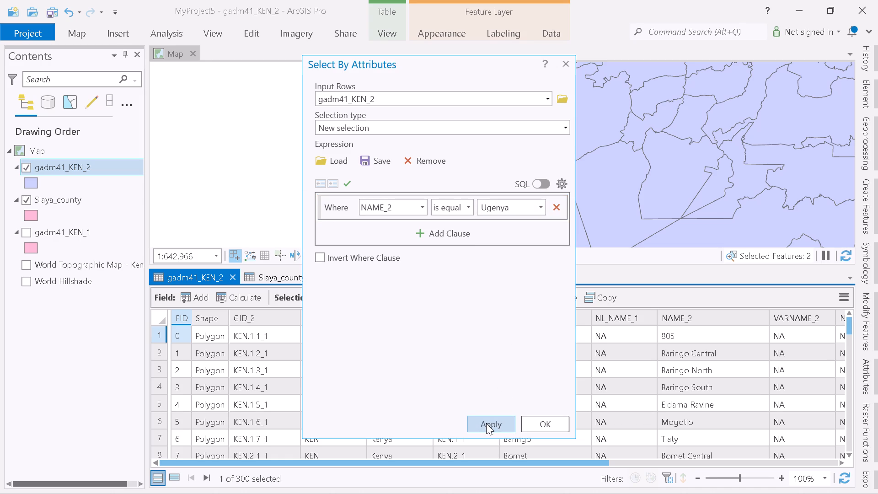
left_click(536, 420)
Examine the selected Ugenya sub-county on the map, and hide gadm41_KEN_2 to compare it with the Siaya_county polygon.
left_click_drag(500, 159, 492, 179)
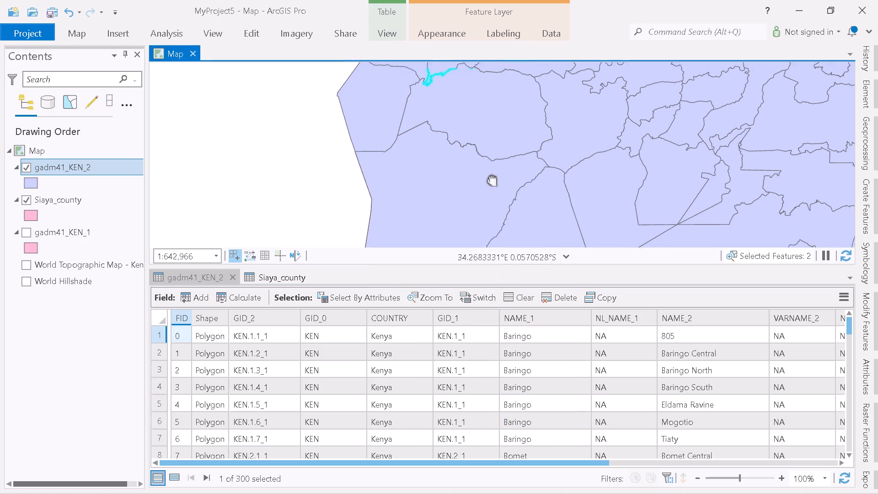
left_click_drag(492, 179, 487, 252)
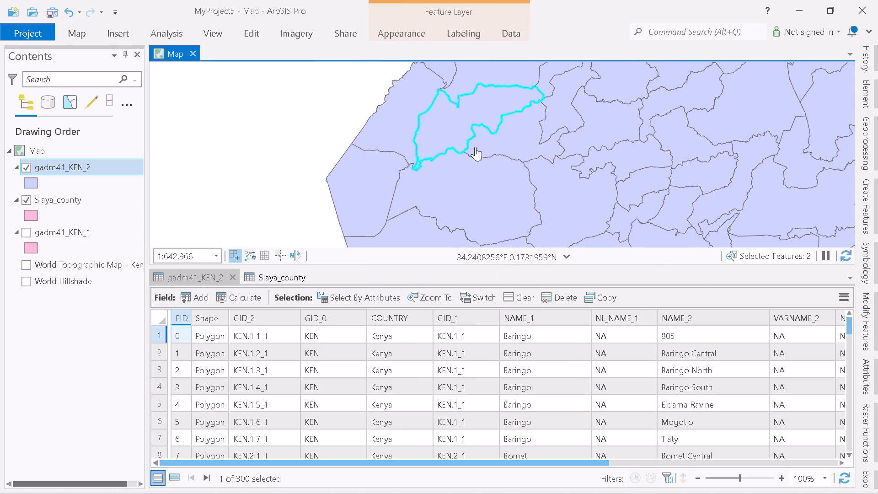
left_click_drag(474, 143, 431, 184)
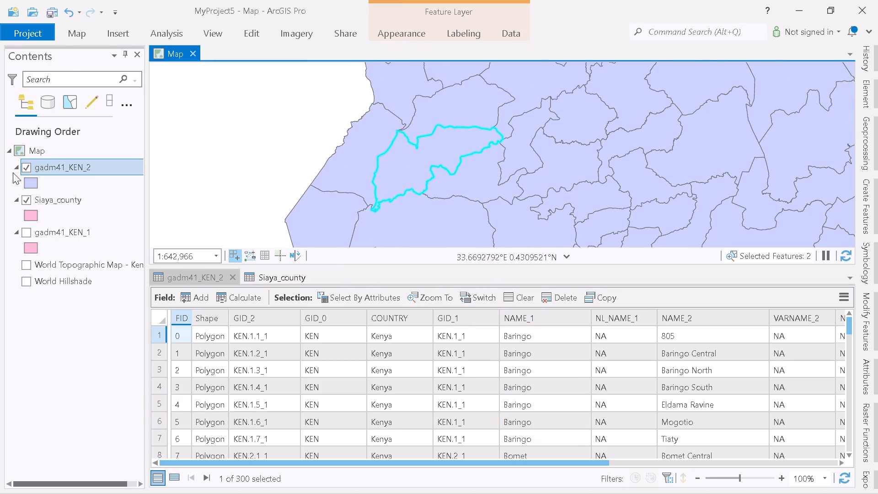
left_click(24, 166)
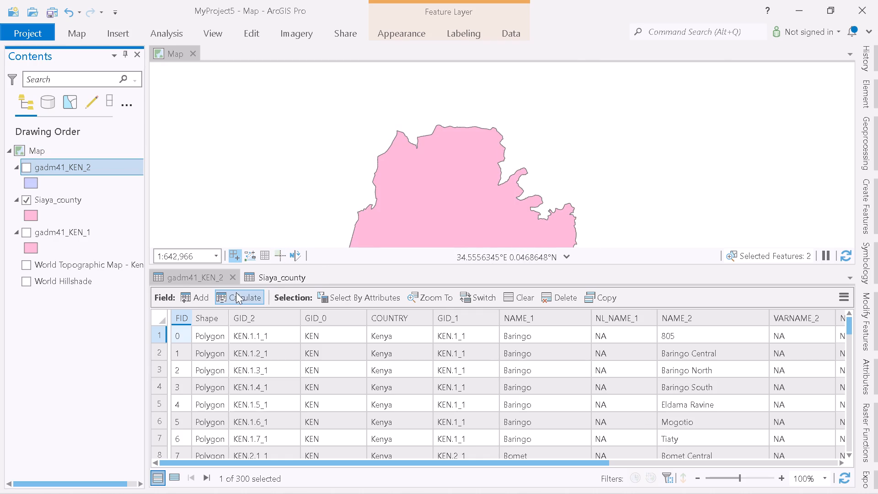
Close the attribute tables of the Siaya_county and gadm41_KEN_2 layers.
left_click(282, 279)
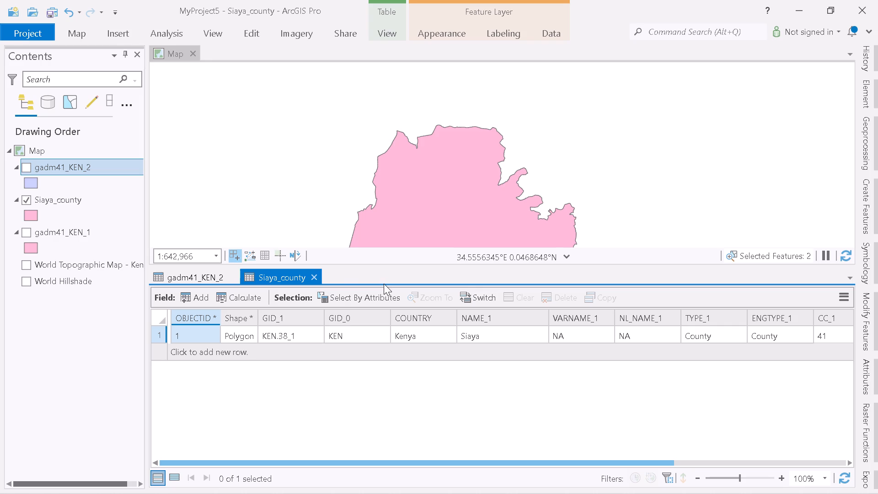
left_click(317, 277)
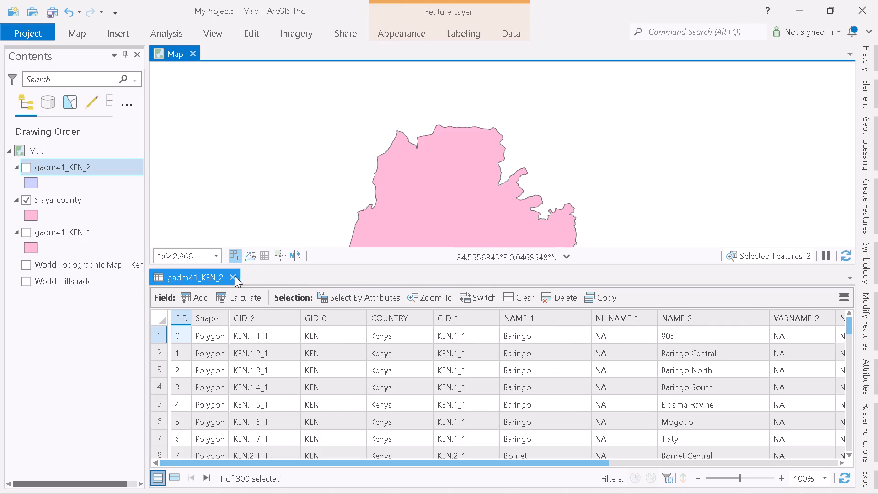
left_click(232, 275)
Examine the whole Siaya_county polygon on its own, and turn gadm41_KEN_2 back on.
left_click_drag(394, 326, 427, 166)
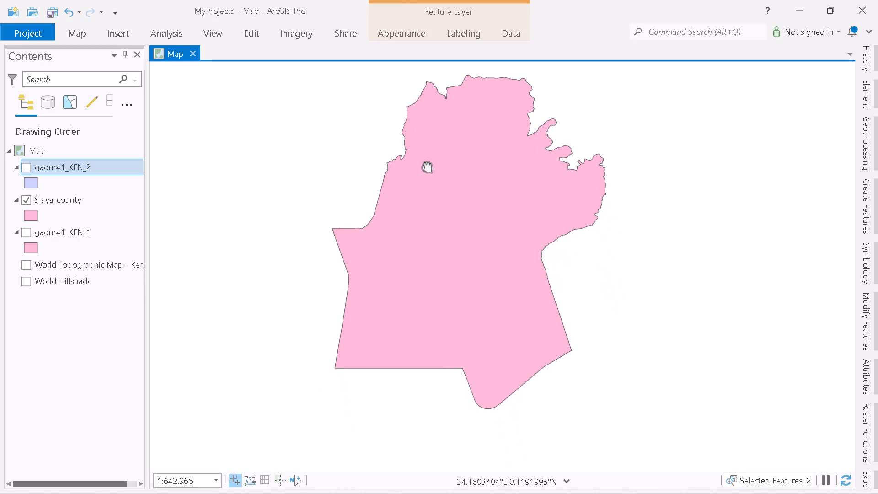
left_click_drag(427, 166, 428, 169)
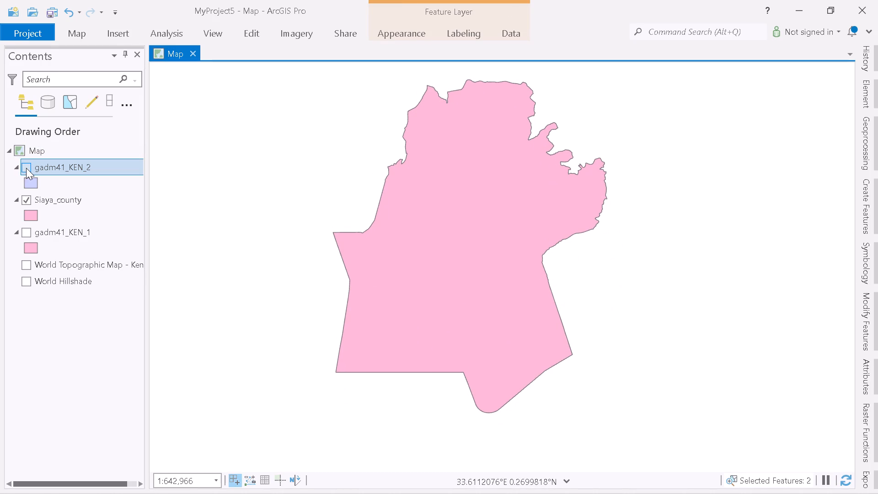
left_click(26, 168)
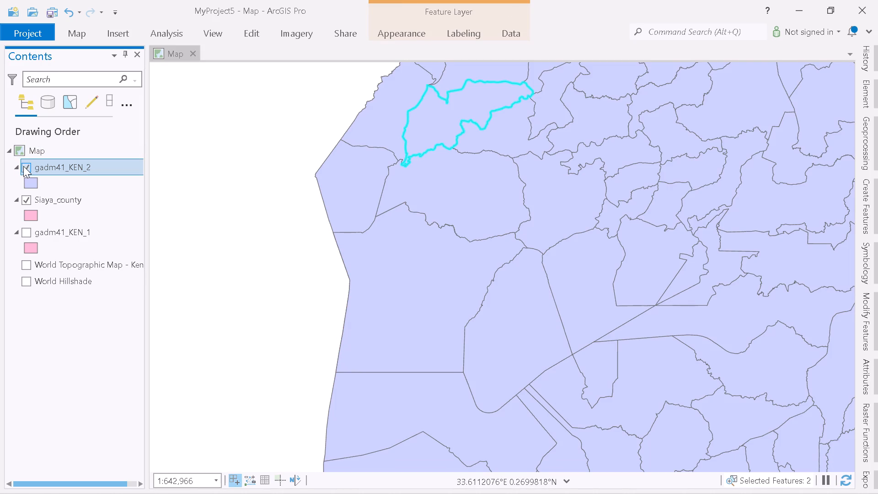
Export the selected Ugenya feature from gadm41_KEN_2 to MyProject5.gdb with the output name ugenya_subcounty.
left_click_drag(424, 240, 364, 302)
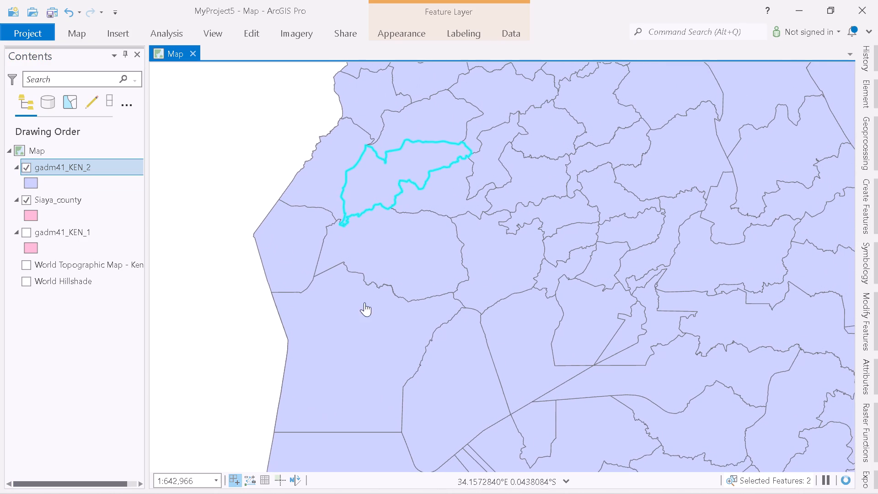
left_click_drag(361, 247, 338, 298)
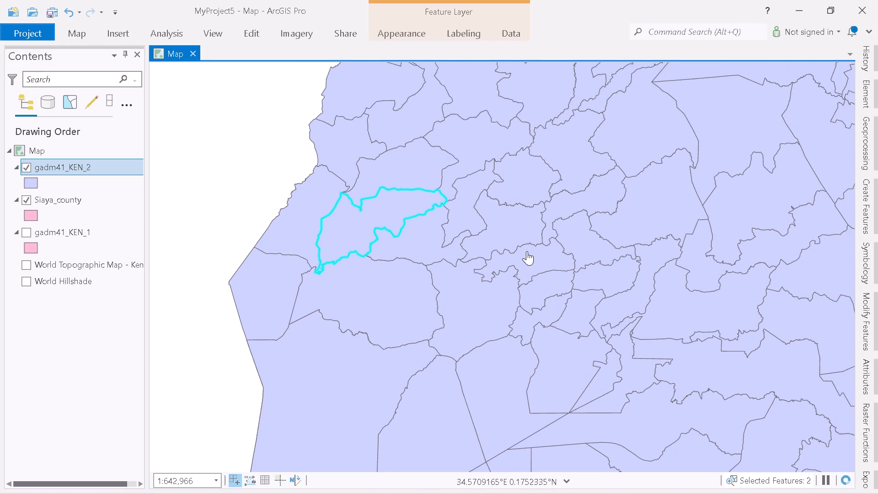
scroll(527, 250, "down", 1)
scroll(527, 250, "up", 1)
scroll(527, 250, "down", 1)
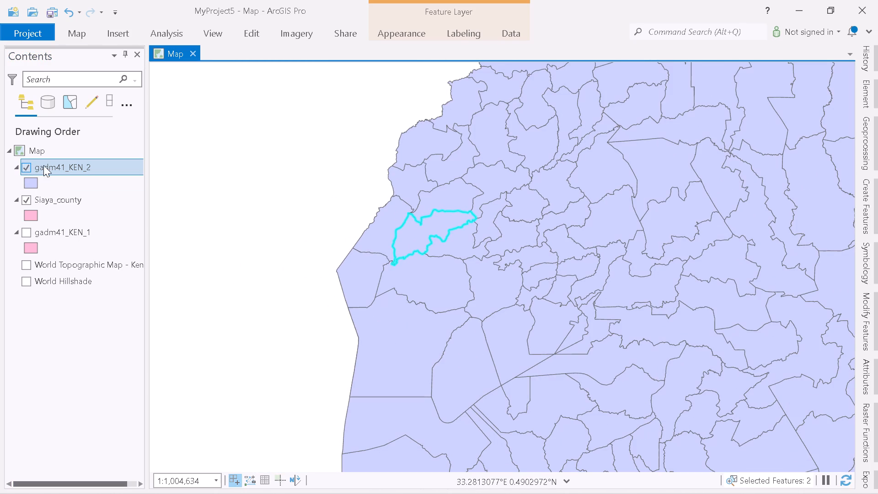
right_click(58, 167)
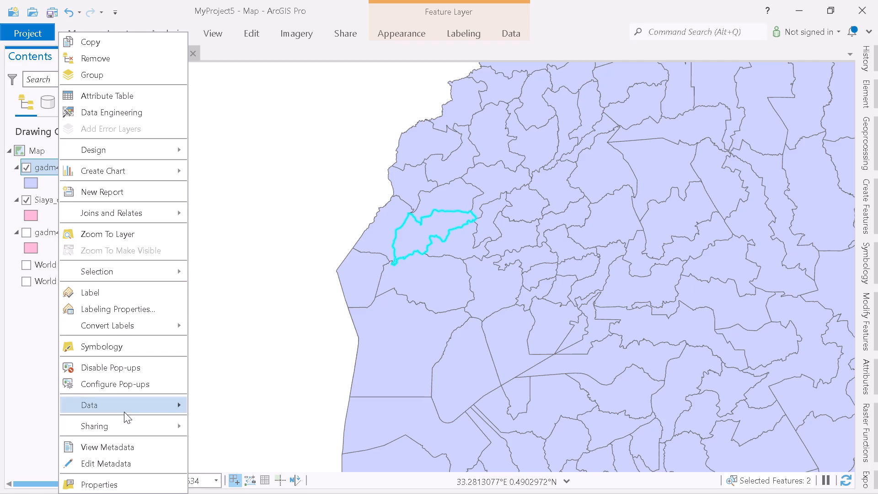
left_click(233, 412)
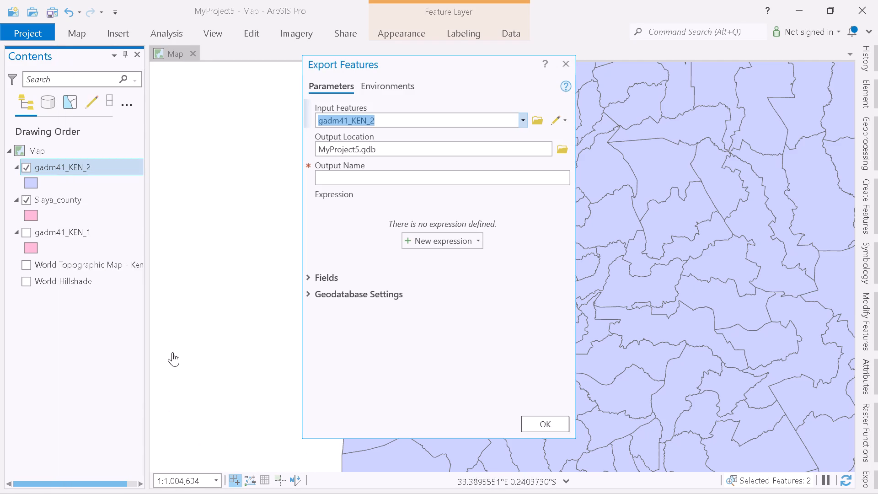
left_click(389, 181)
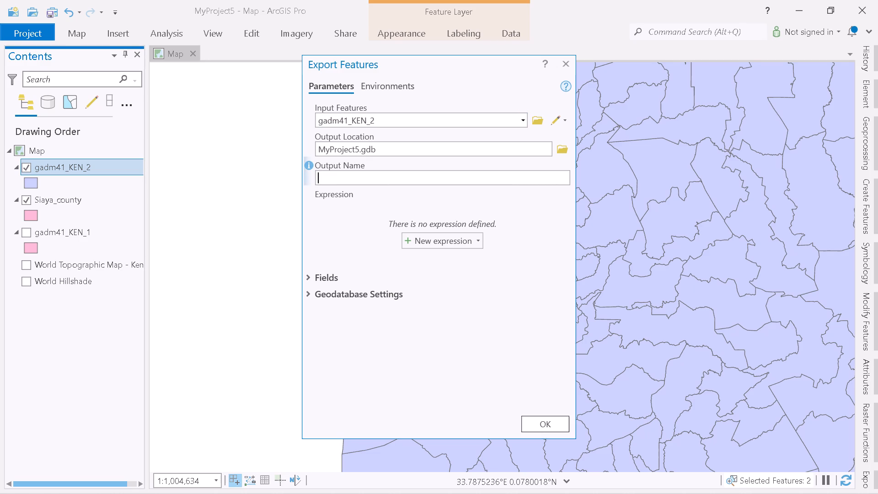
type("ugenya")
type("_subcounty")
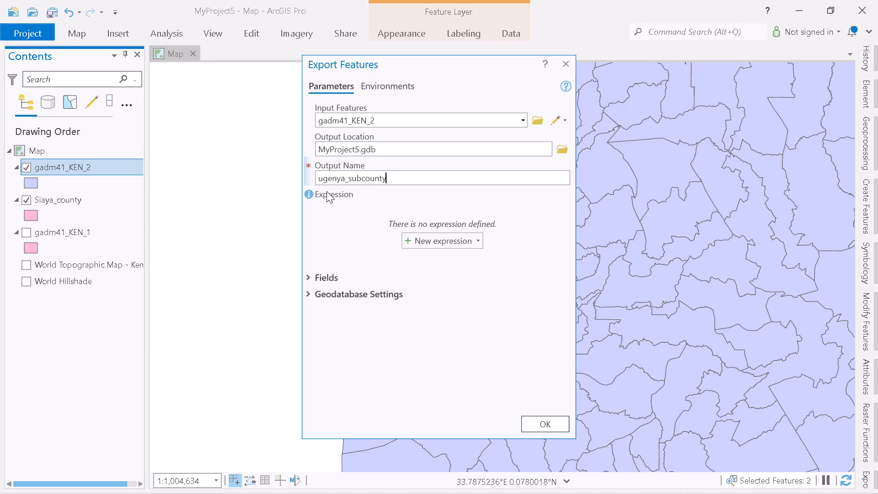
left_click(551, 422)
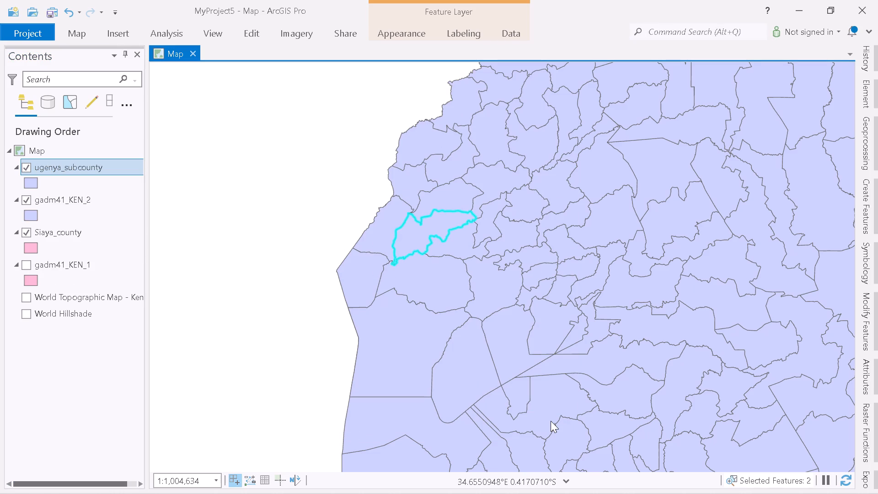
Hide the gadm41_KEN_2 and Siaya_county layers and examine the ugenya_subcounty polygon on its own.
left_click(26, 200)
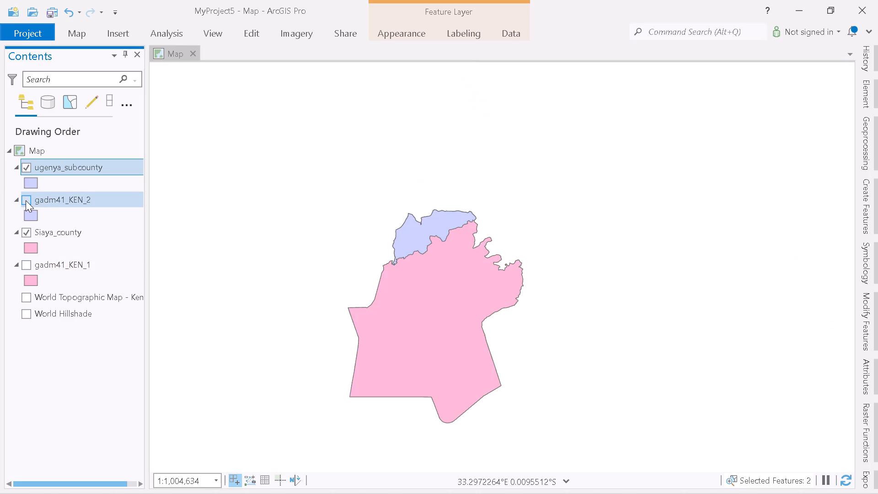
left_click(27, 231)
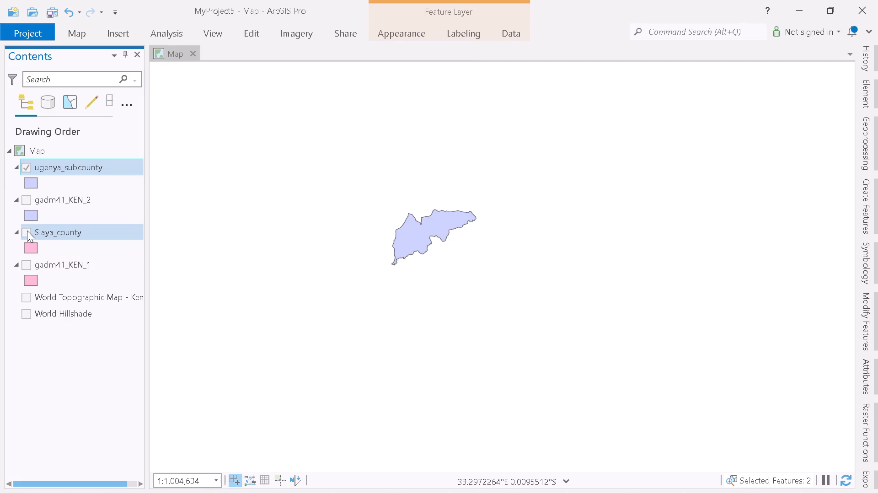
left_click(27, 231)
left_click(28, 229)
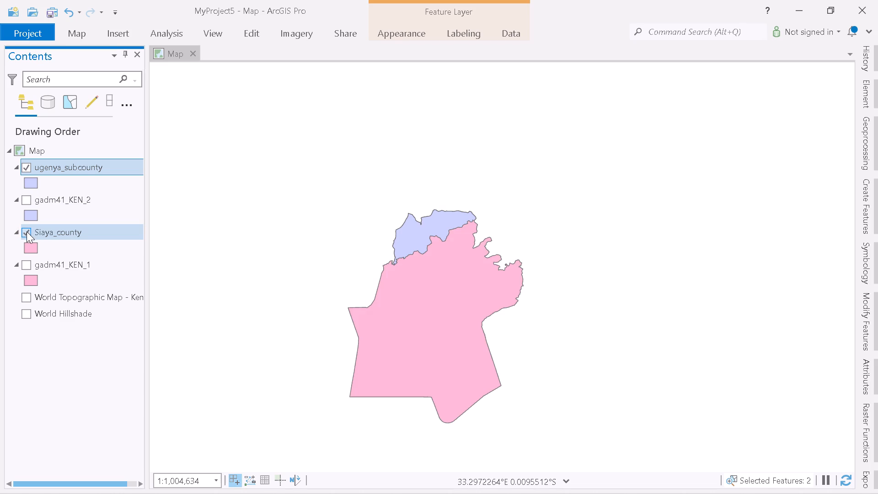
left_click(27, 231)
left_click_drag(406, 248, 445, 300)
scroll(466, 275, "up", 2)
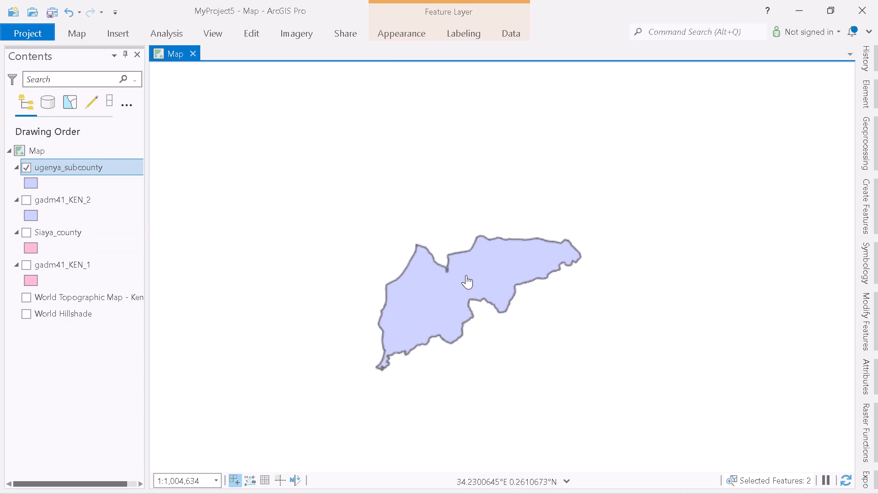
left_click_drag(429, 307, 454, 292)
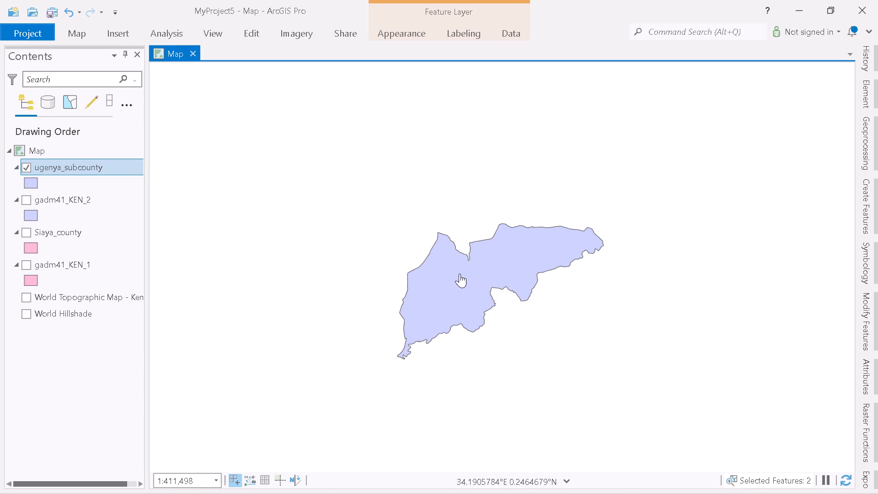
scroll(460, 274, "up", 2)
scroll(460, 274, "down", 2)
scroll(460, 274, "up", 1)
left_click_drag(589, 329, 568, 317)
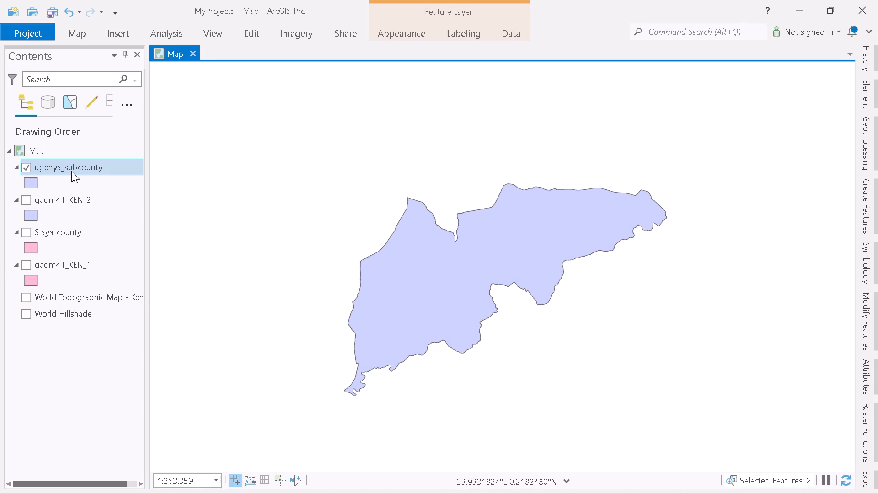
Add a Bright Map Notes layer to the map from the layer templates.
left_click(80, 38)
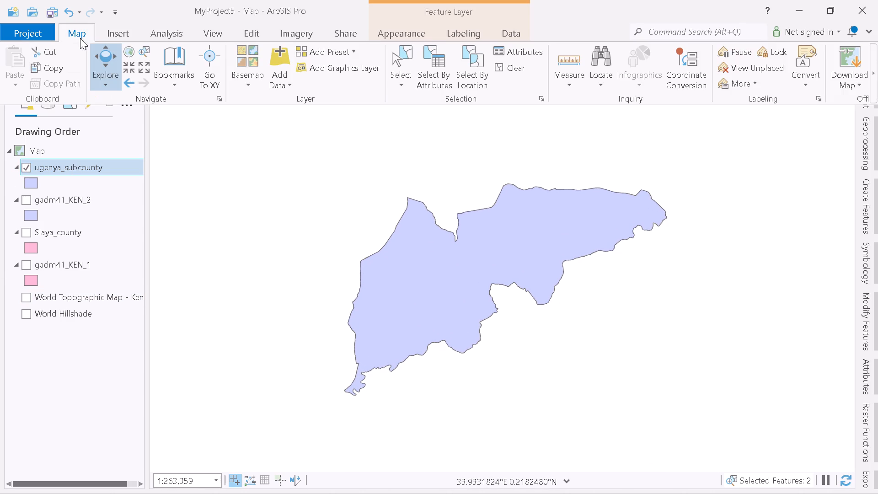
left_click(124, 37)
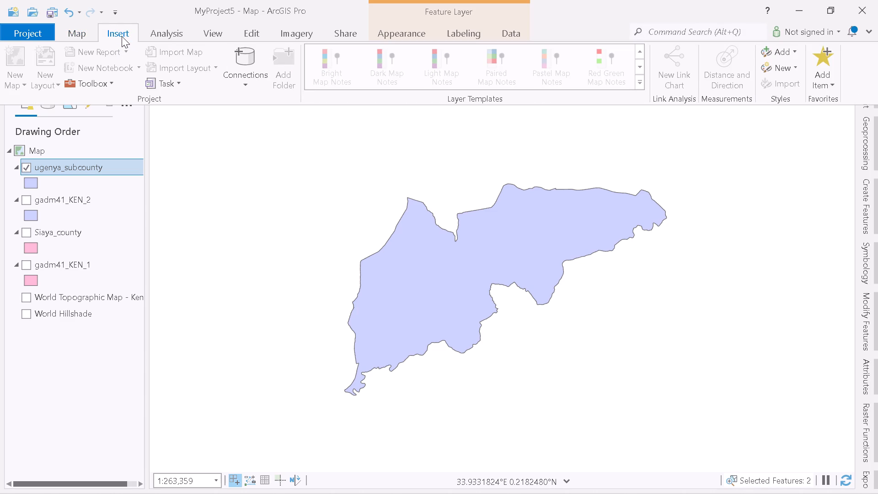
left_click(338, 81)
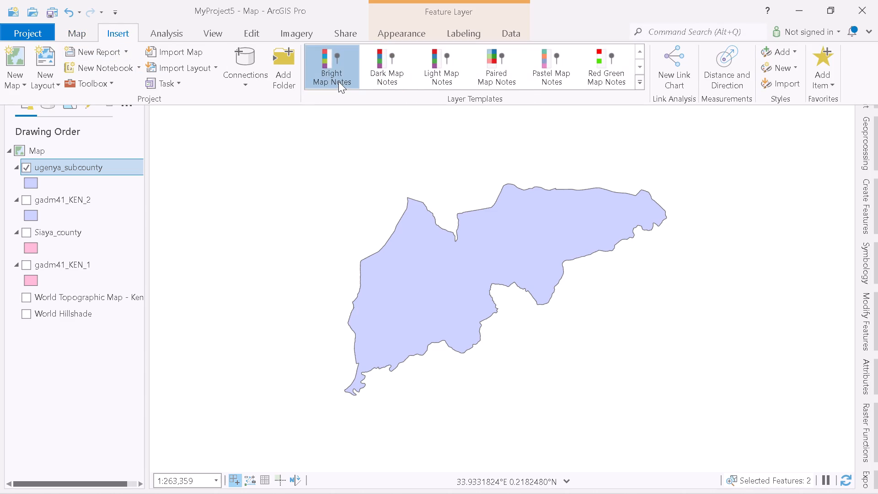
left_click(360, 200)
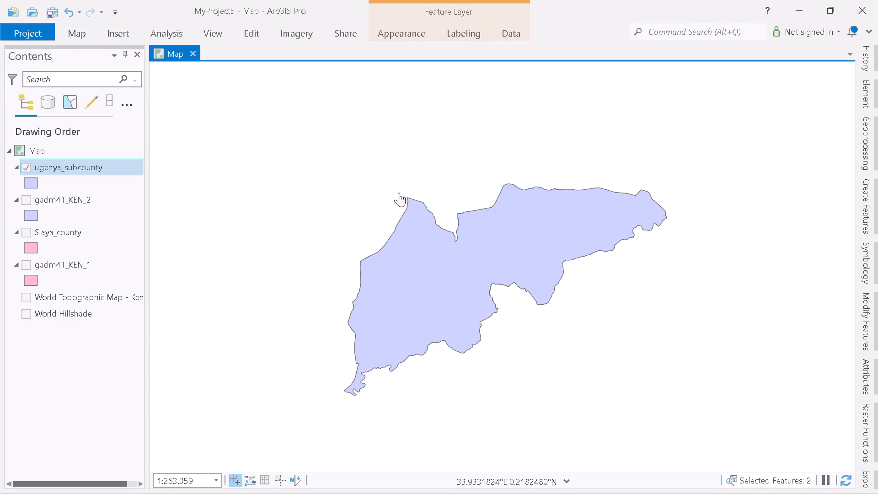
left_click(515, 227)
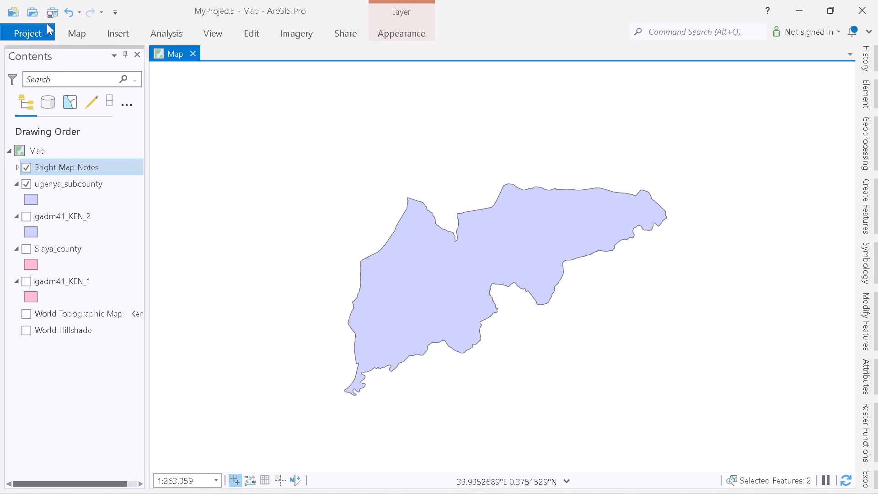
Open the Go To XY tool for longitude and latitude entry on the map.
left_click(74, 32)
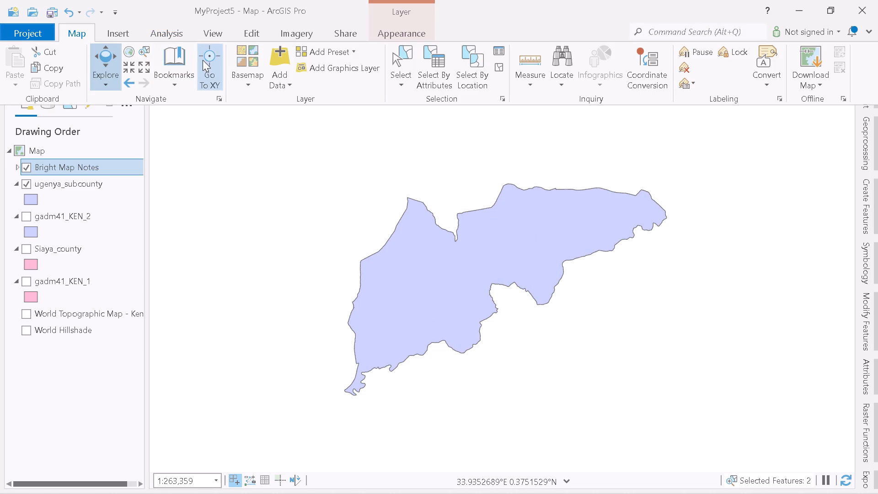
left_click(209, 70)
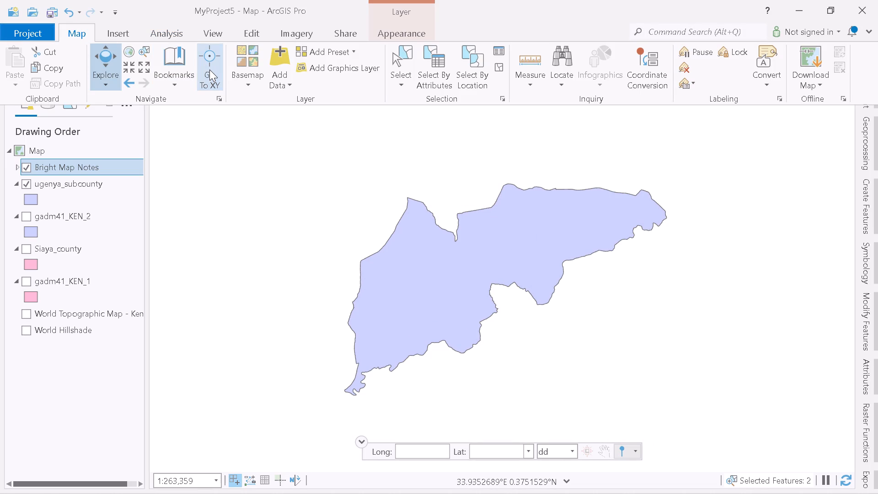
left_click(426, 452)
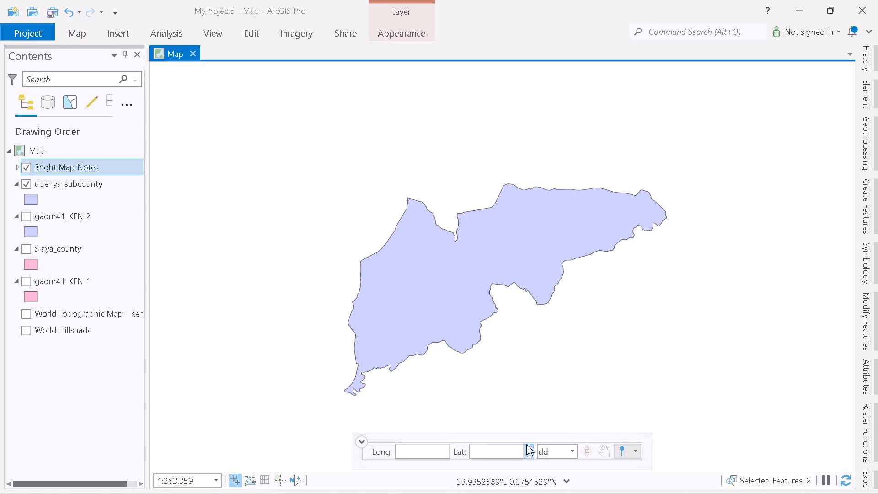
Examine the pop-up attributes of the area just south of Ugenya and of the ugenya_subcounty polygon, closing each pop-up.
left_click(515, 399)
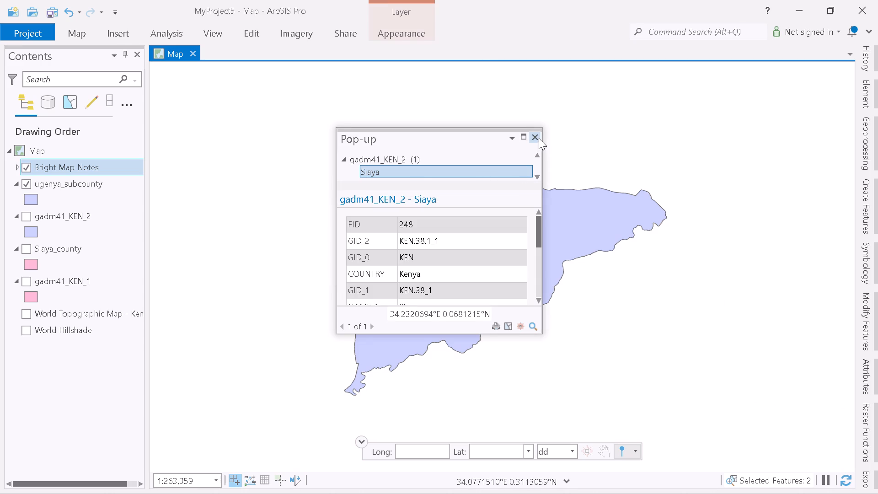
scroll(445, 164, "down", 3)
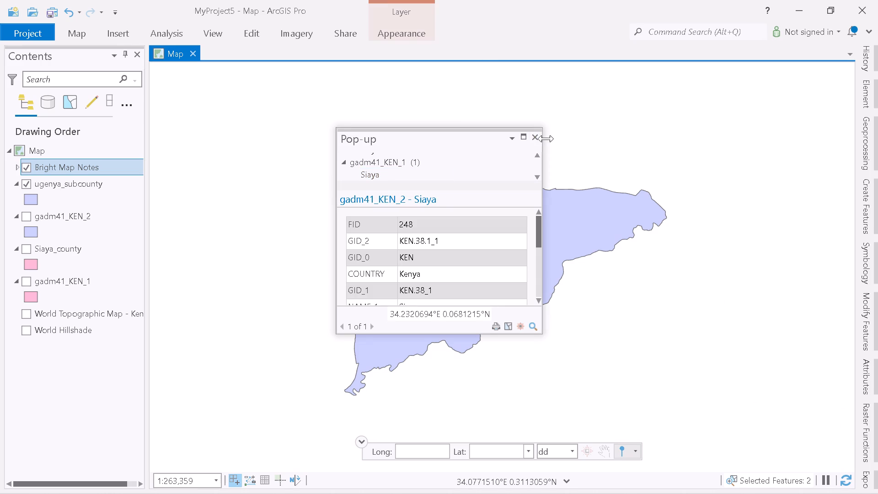
left_click(535, 138)
left_click(498, 254)
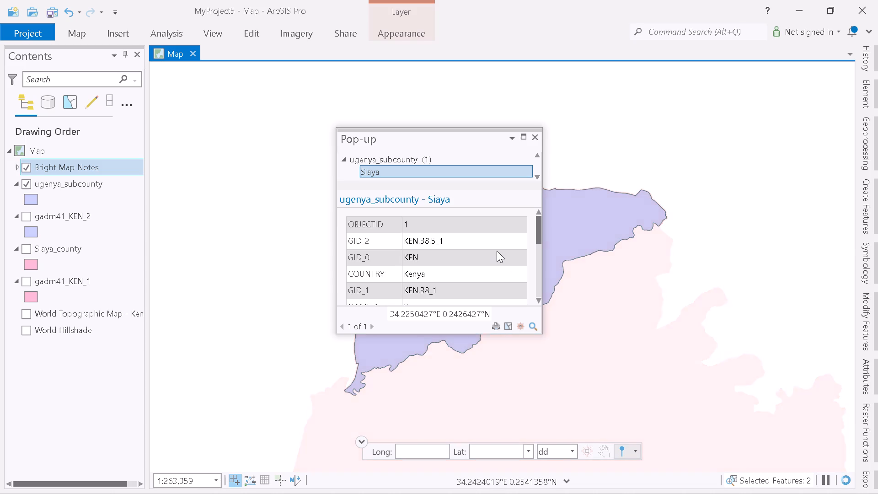
scroll(414, 255, "down", 5)
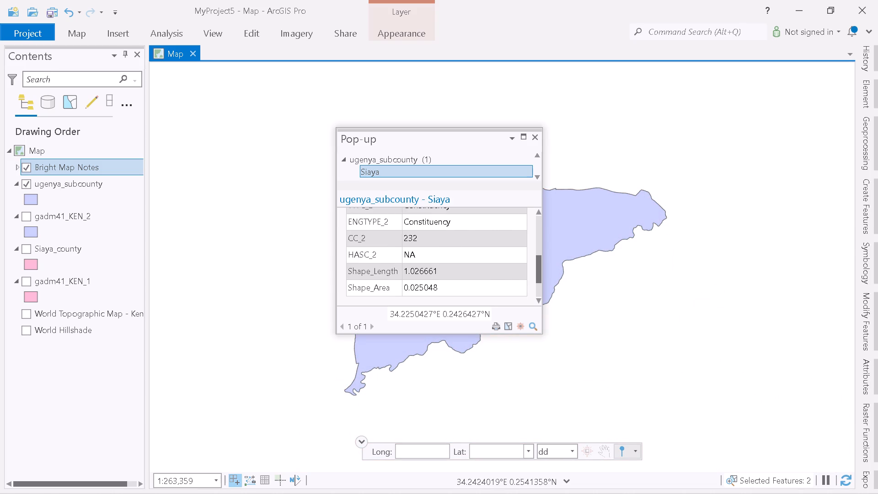
scroll(414, 255, "down", 2)
scroll(414, 255, "up", 1)
scroll(414, 255, "down", 2)
scroll(414, 255, "up", 2)
scroll(414, 255, "down", 2)
scroll(414, 255, "up", 2)
scroll(414, 255, "down", 1)
scroll(414, 255, "up", 2)
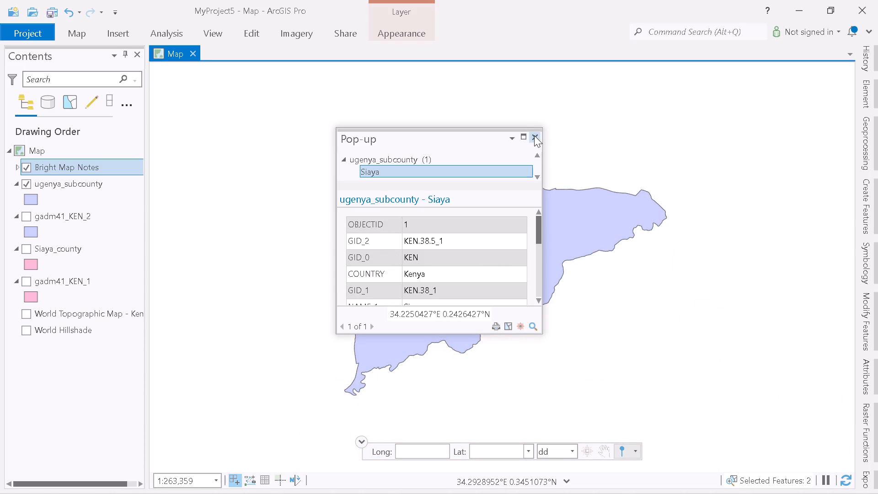
left_click(534, 135)
Create a new layout with the ANSI E landscape page size, 34" x 44".
left_click(72, 32)
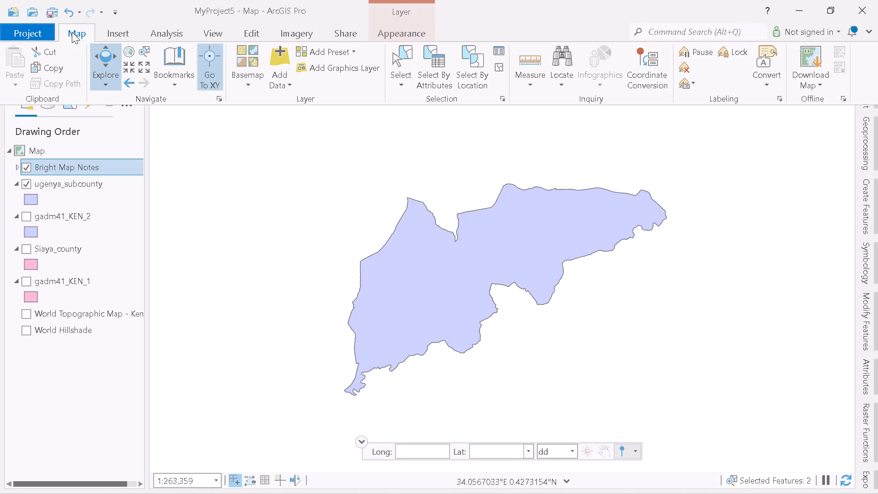
left_click(118, 33)
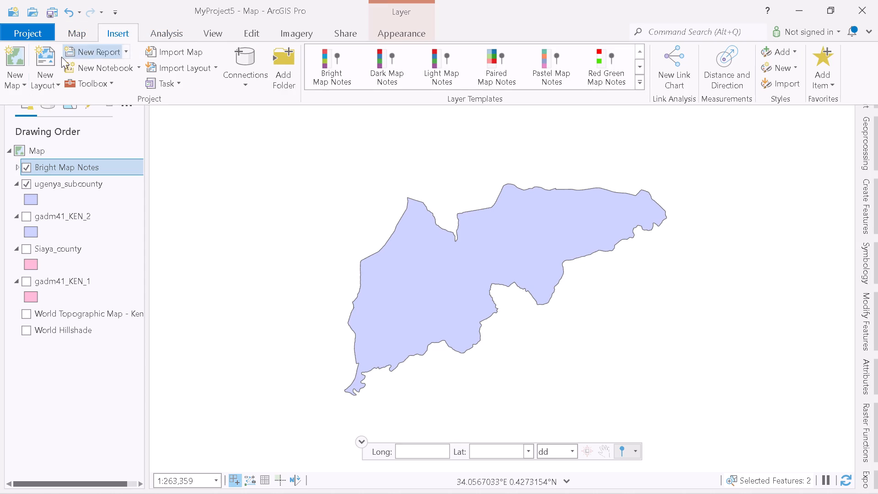
left_click(52, 62)
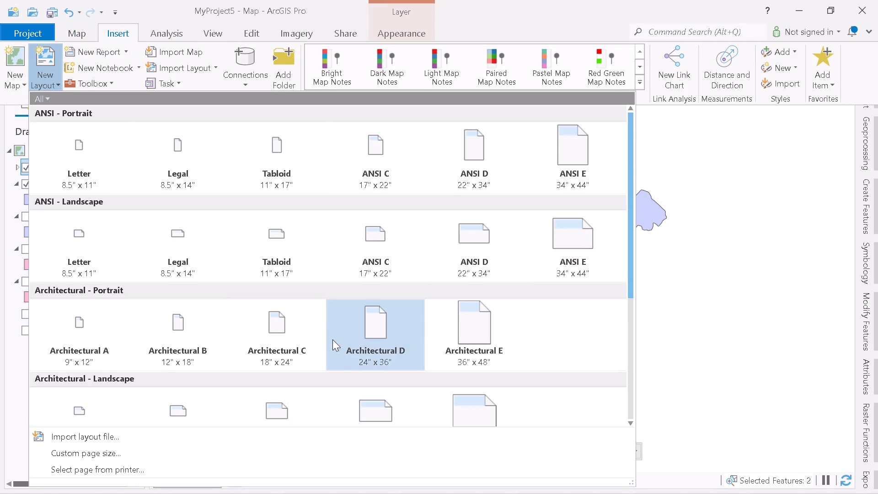
scroll(333, 338, "down", 4)
scroll(347, 308, "up", 4)
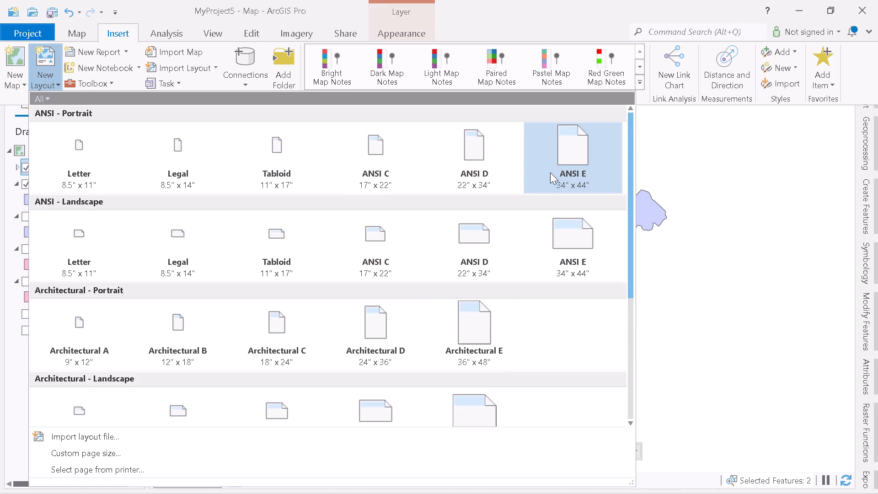
left_click(559, 247)
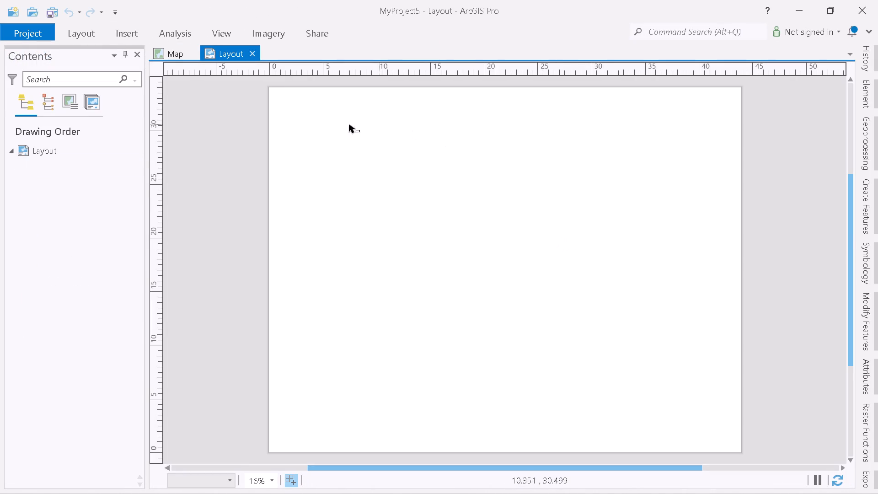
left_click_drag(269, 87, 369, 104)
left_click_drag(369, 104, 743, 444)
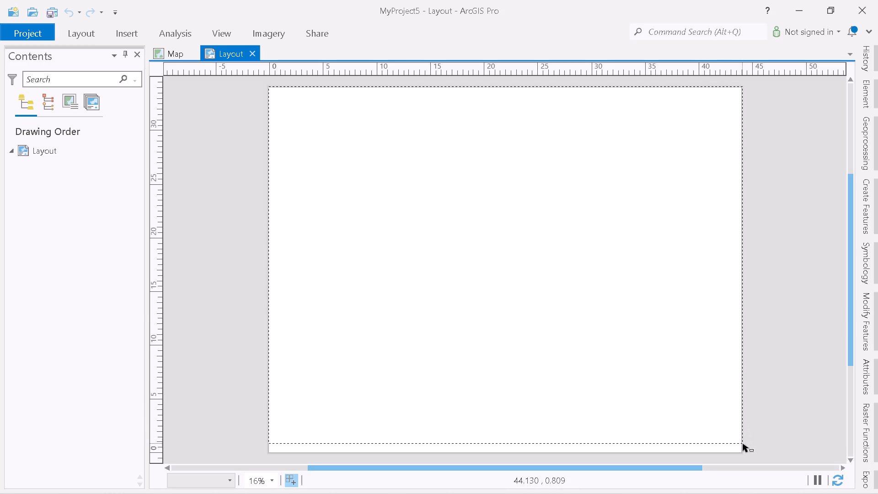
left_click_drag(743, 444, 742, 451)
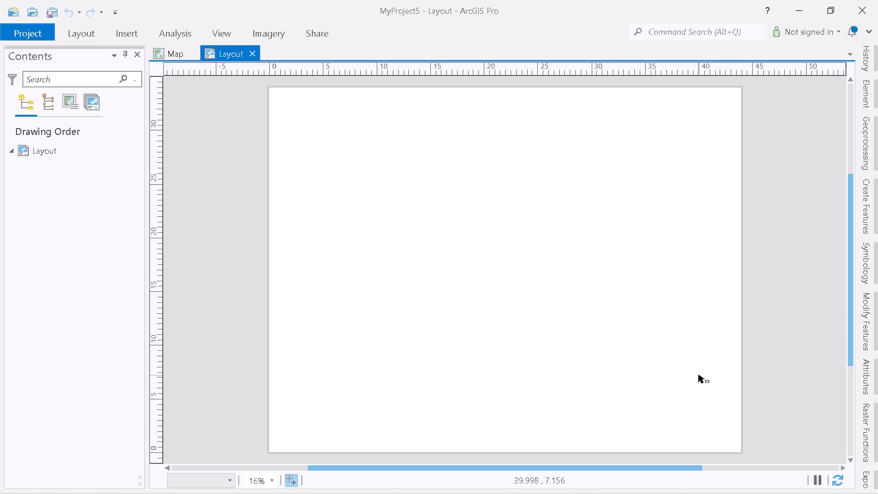
Insert a map frame from the map's 1:263,359 extent, covering the entire layout page.
left_click(130, 32)
left_click(210, 68)
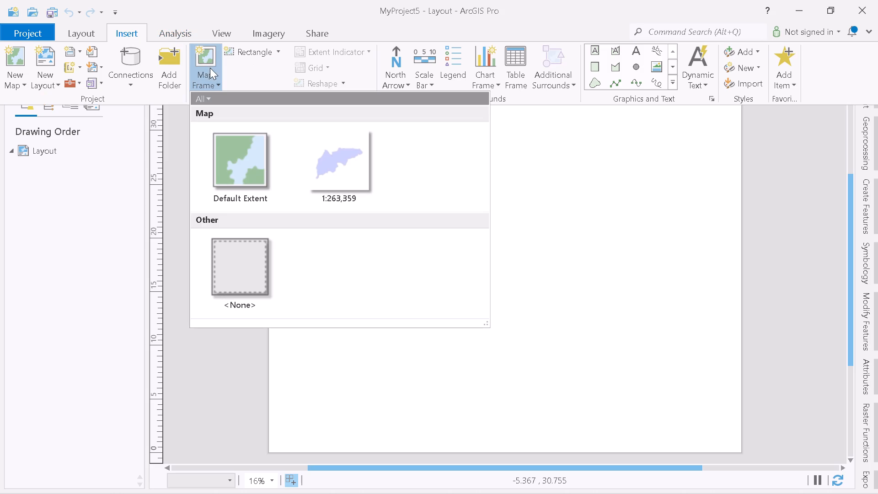
left_click(349, 168)
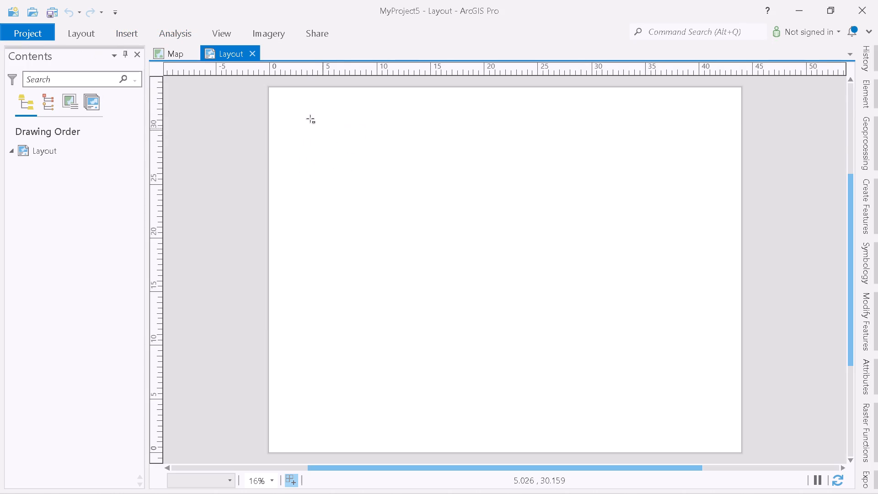
left_click_drag(268, 88, 361, 98)
left_click_drag(361, 98, 744, 455)
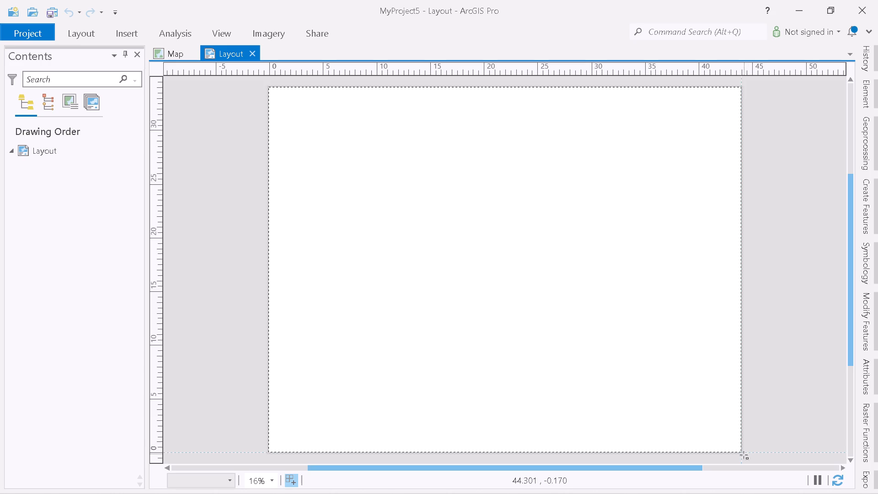
left_click_drag(744, 455, 744, 453)
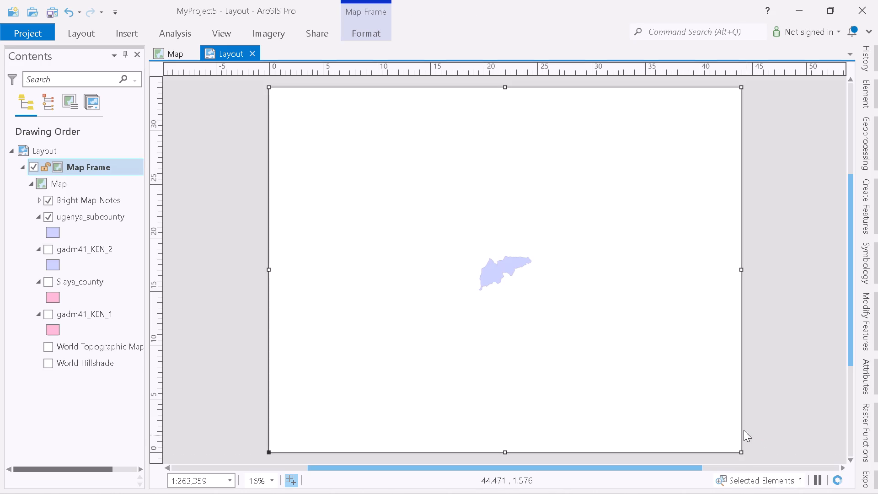
Move the map frame slightly up and toward the page's left edge, keeping the whole Ugenya polygon on the page.
scroll(491, 242, "up", 6)
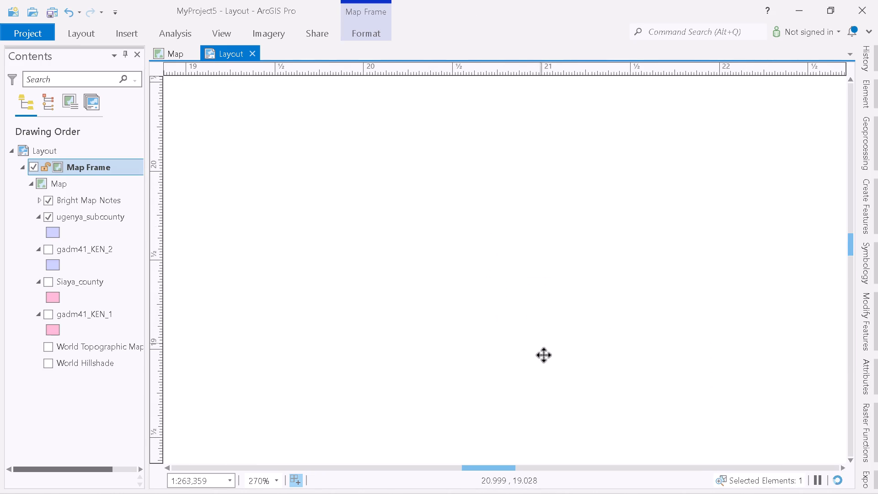
left_click_drag(544, 360, 457, 146)
left_click_drag(553, 285, 543, 247)
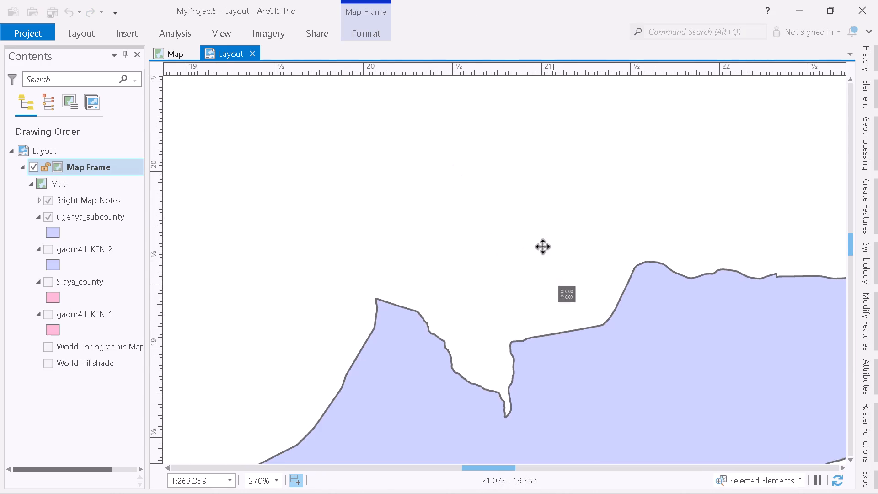
left_click_drag(543, 247, 458, 137)
scroll(496, 230, "down", 2)
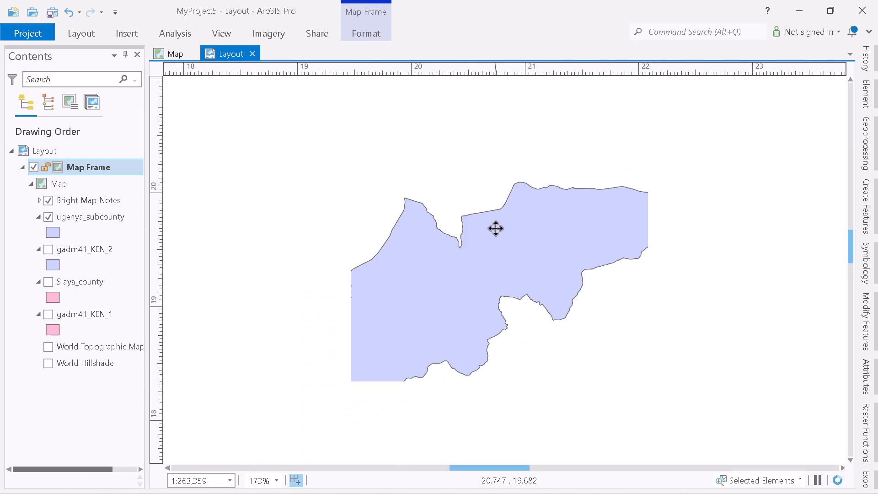
scroll(498, 226, "down", 1)
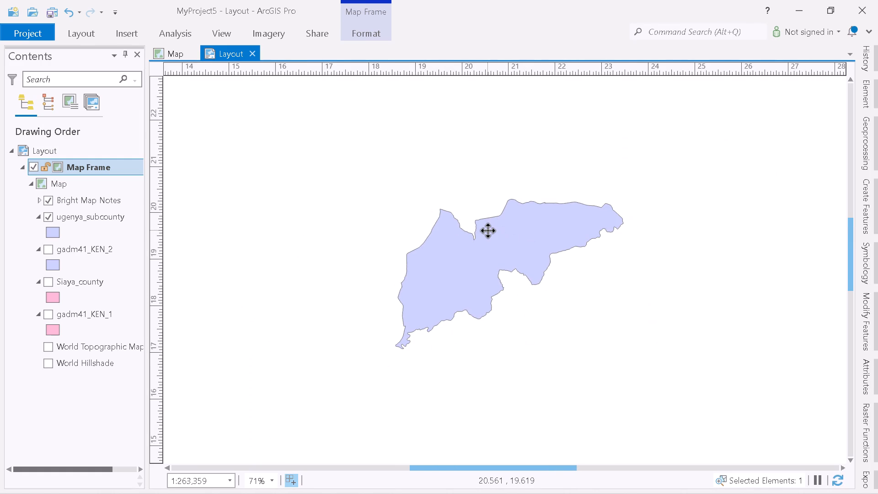
scroll(488, 231, "down", 1)
scroll(488, 230, "up", 1)
left_click_drag(498, 248, 507, 242)
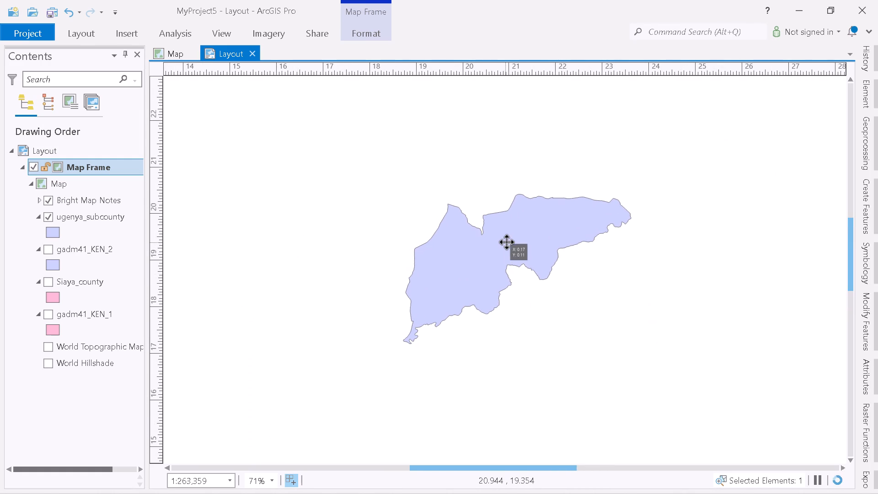
left_click_drag(507, 242, 507, 243)
scroll(499, 233, "up", 1)
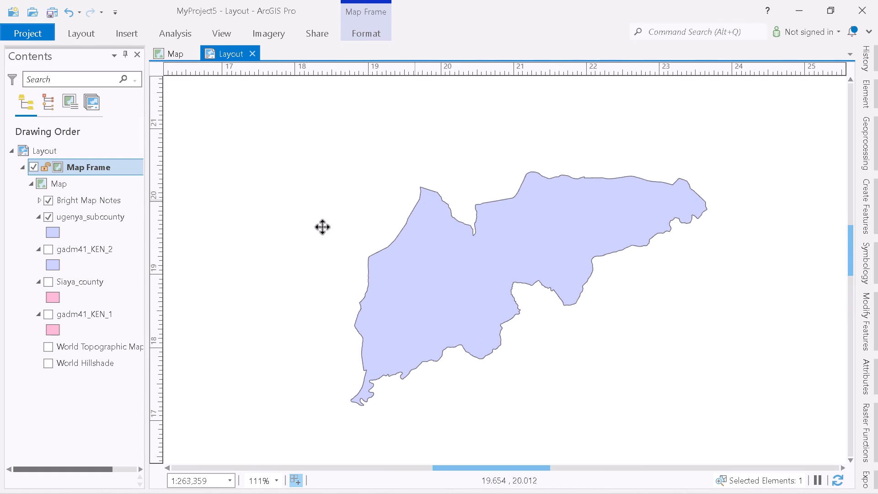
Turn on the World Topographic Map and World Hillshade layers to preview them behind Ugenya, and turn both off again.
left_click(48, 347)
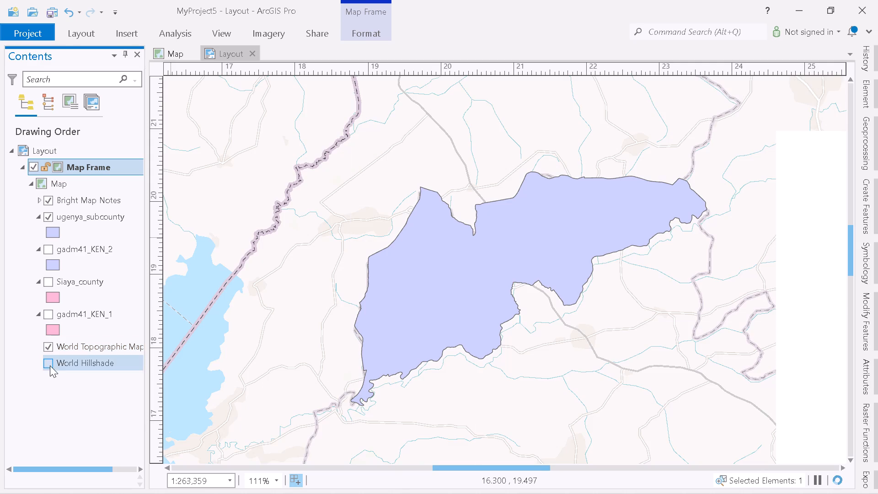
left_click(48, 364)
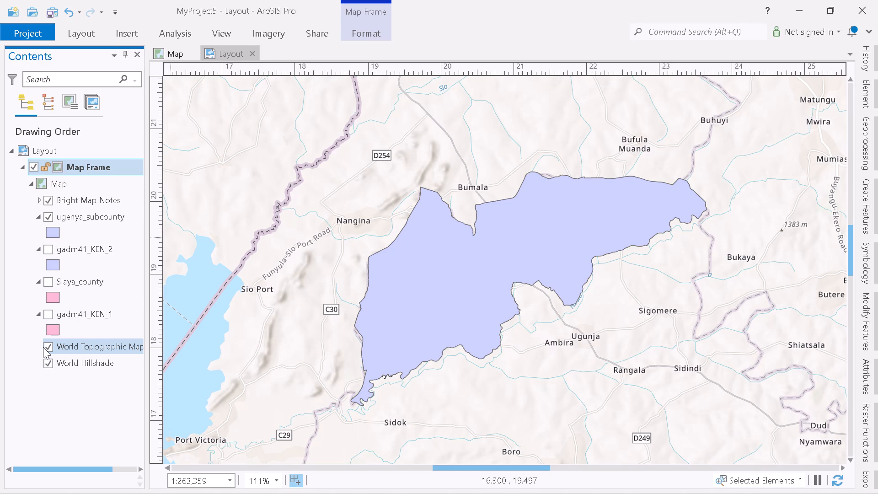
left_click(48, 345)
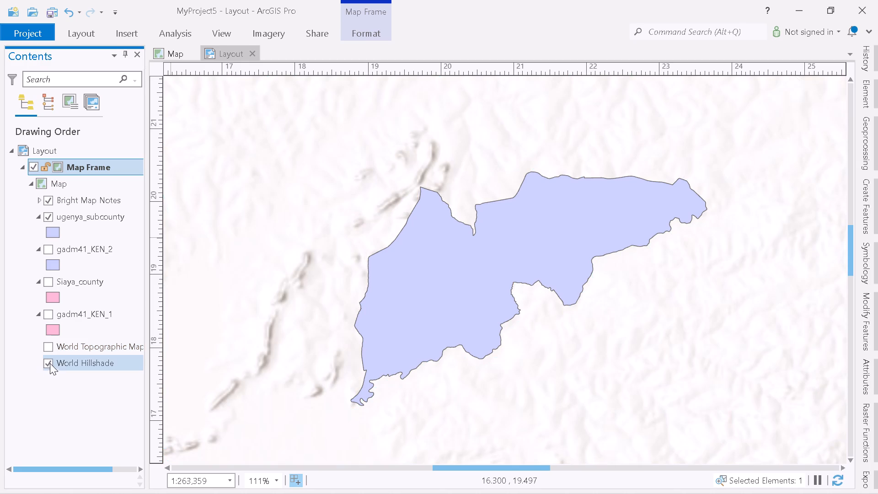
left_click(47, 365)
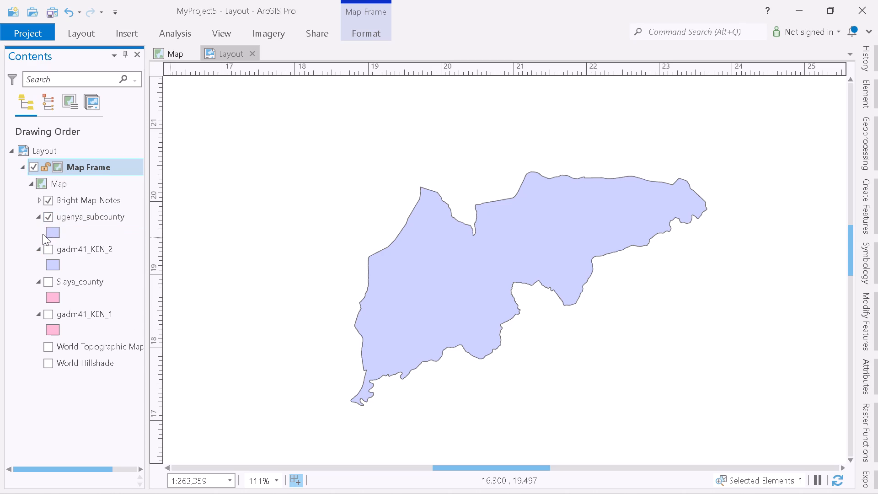
Remove the Bright Map Notes layer from the map.
right_click(65, 201)
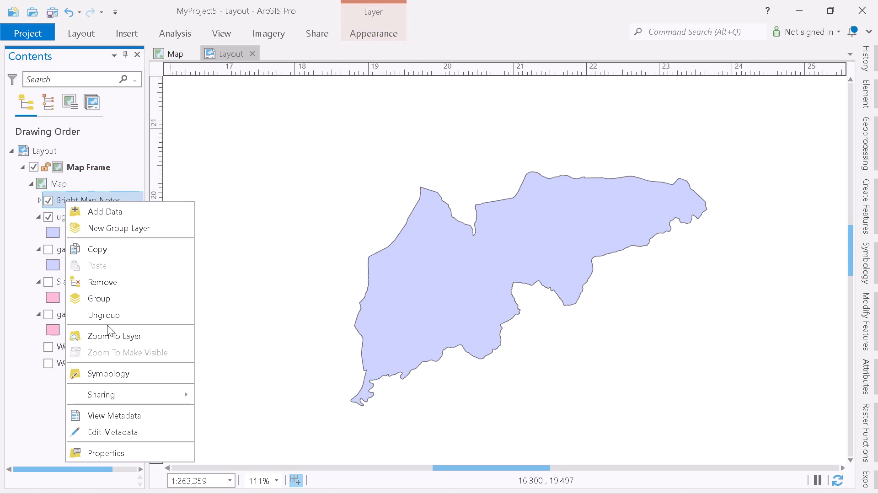
key("Delete")
left_click_drag(102, 288, 96, 288)
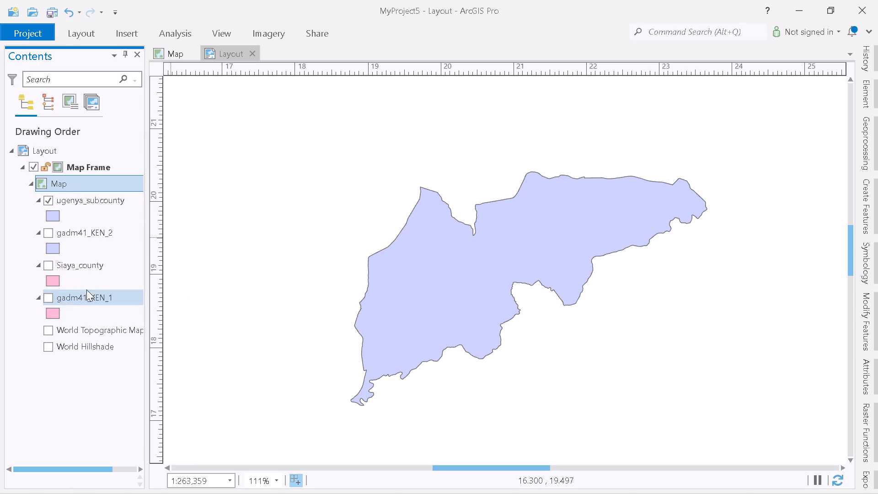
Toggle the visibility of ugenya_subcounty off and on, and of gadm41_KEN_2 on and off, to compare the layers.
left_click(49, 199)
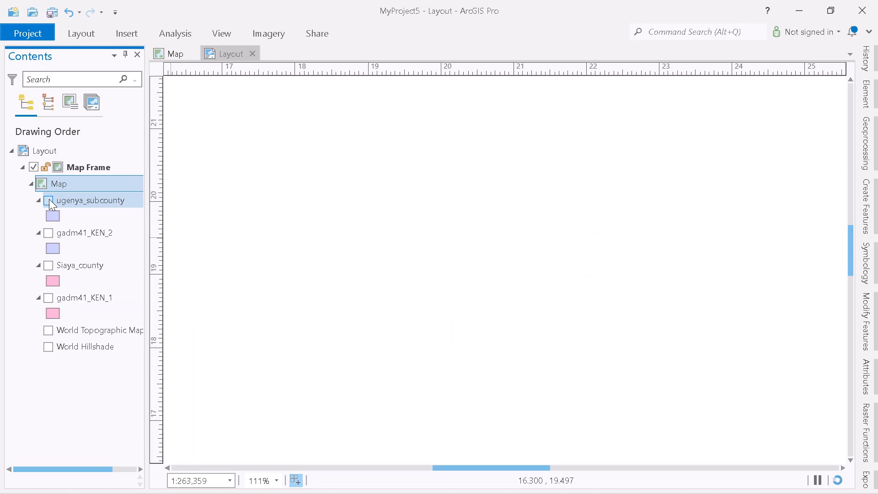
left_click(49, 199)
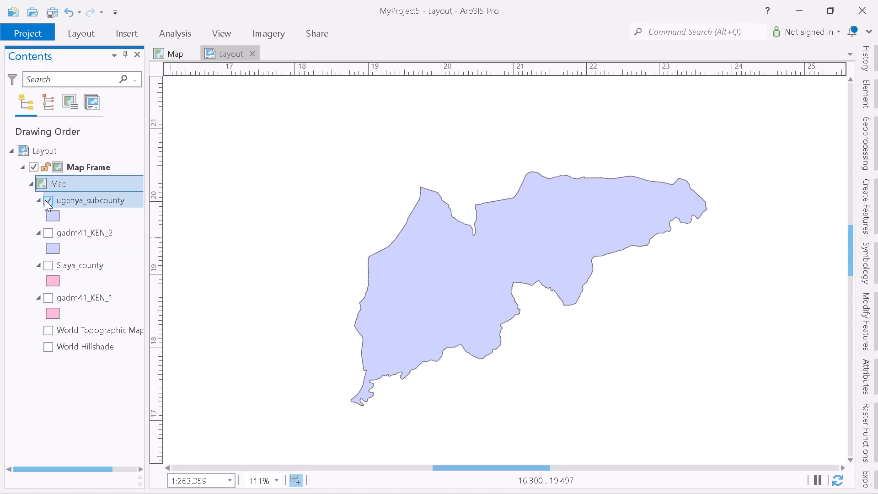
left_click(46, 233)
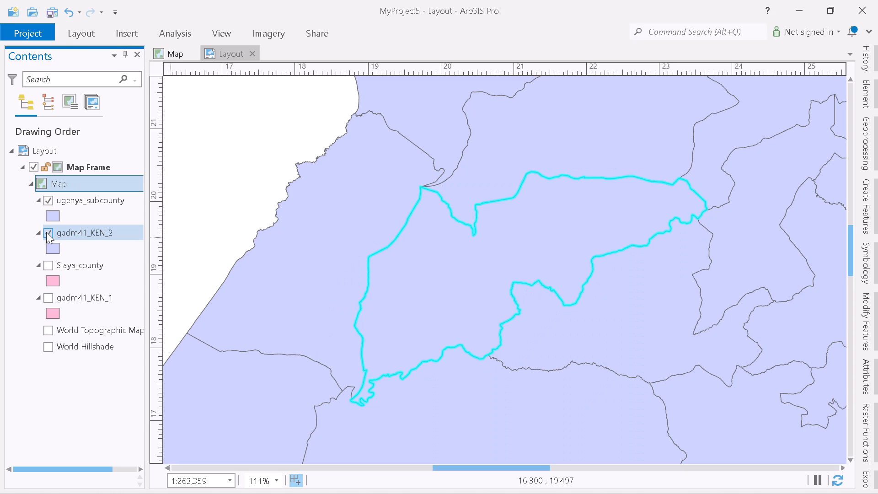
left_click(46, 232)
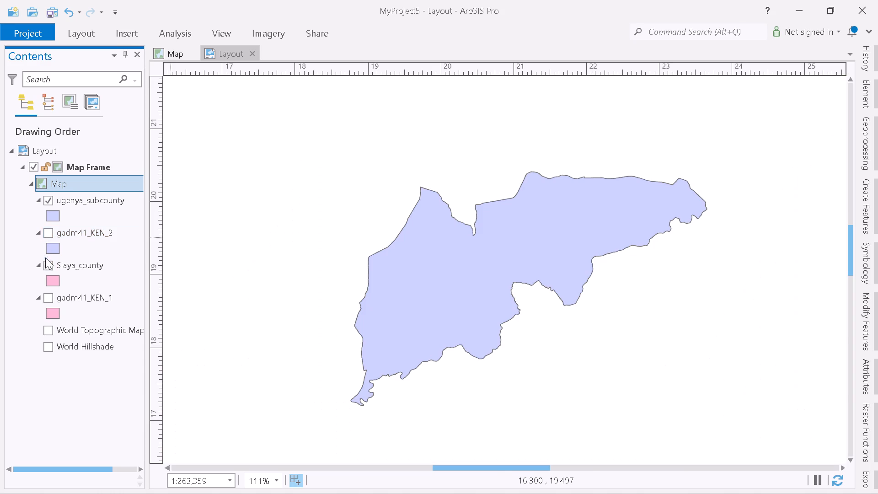
Turn on the Siaya_county layer and move the map frame up the page until the whole county is in view.
left_click(49, 264)
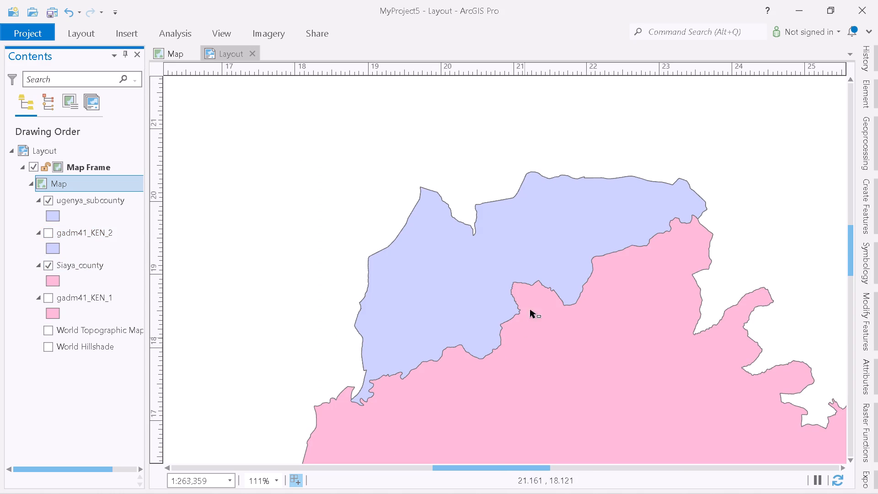
scroll(524, 268, "down", 3)
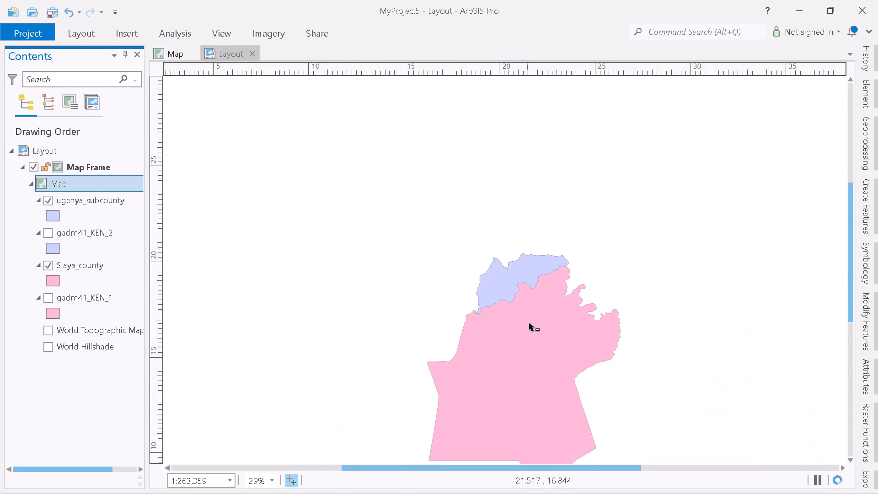
left_click_drag(543, 381, 527, 322)
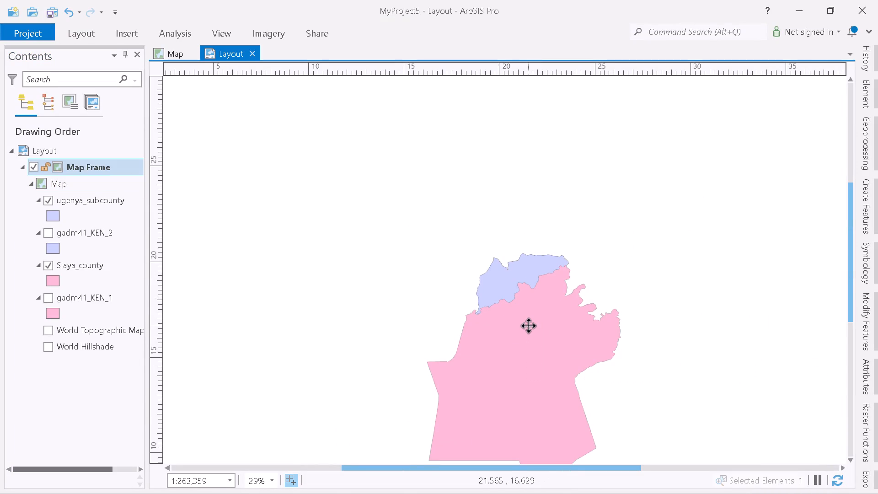
left_click_drag(531, 371, 527, 327)
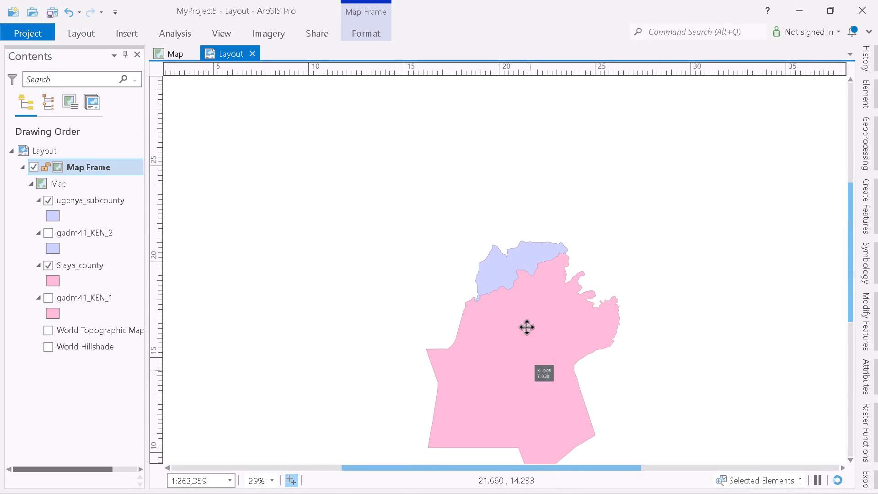
left_click_drag(527, 327, 520, 300)
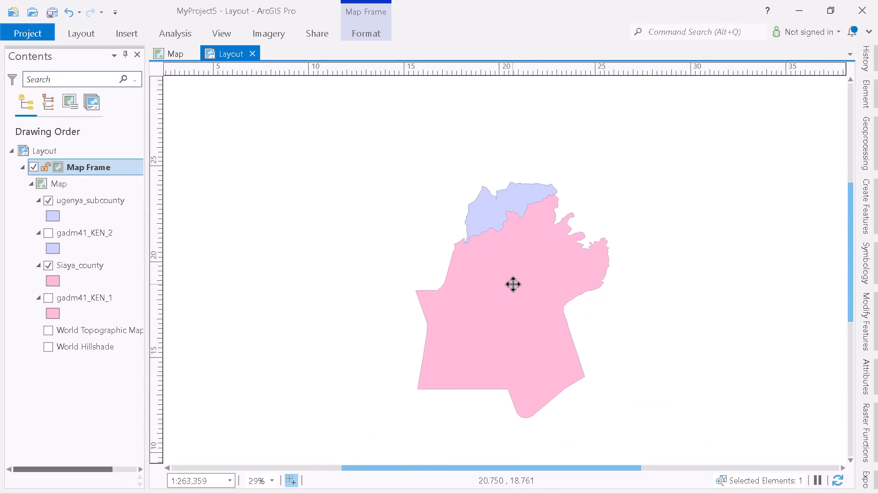
Remove the ugenya_subcounty and gadm41_KEN_2 layers from the map.
right_click(79, 199)
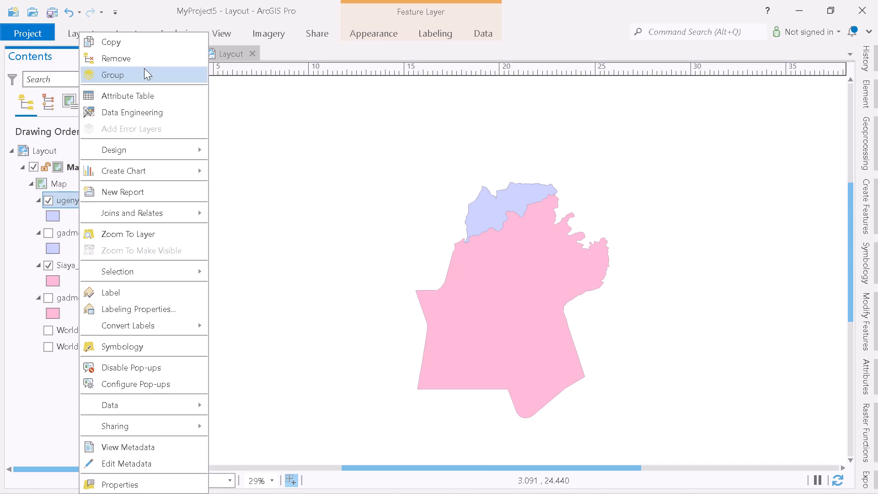
left_click(127, 54)
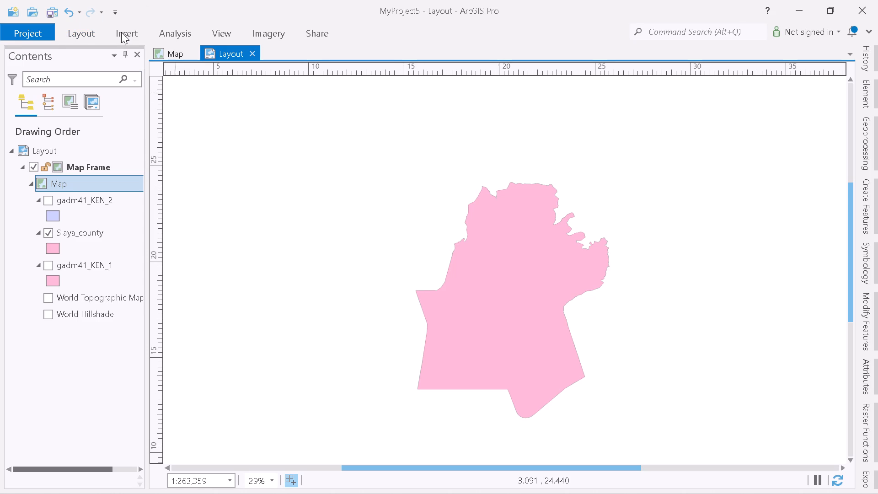
left_click(48, 198)
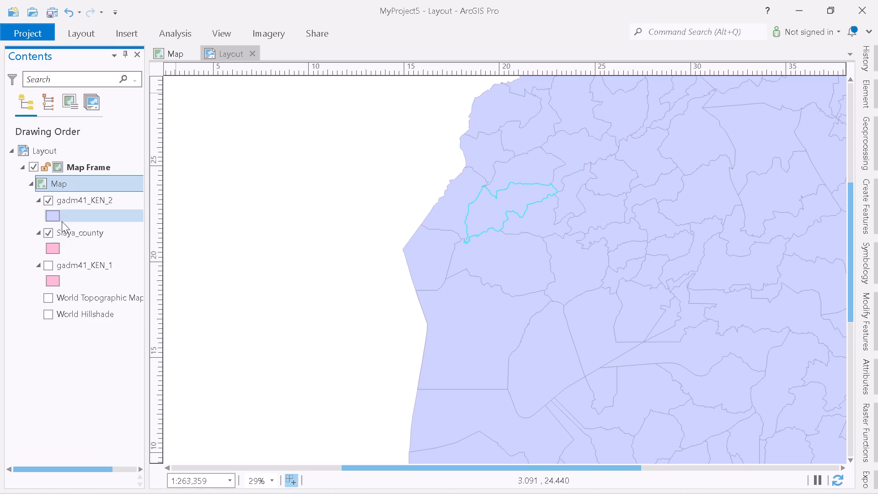
right_click(85, 201)
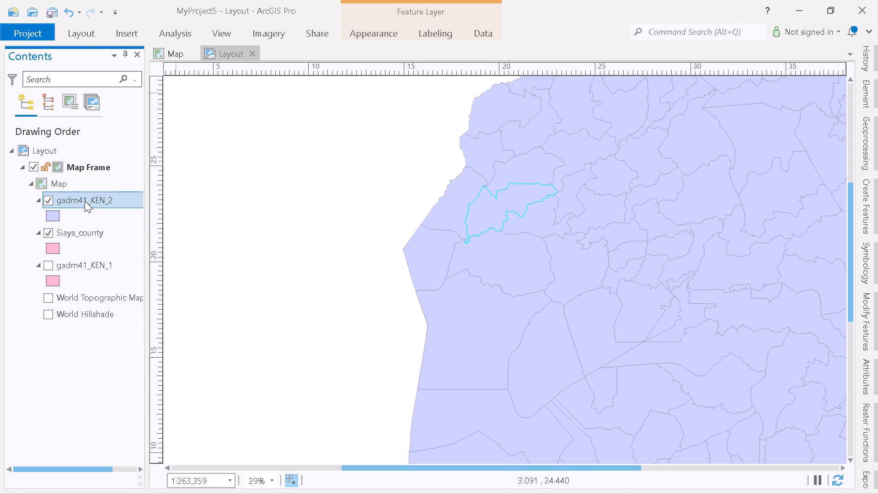
left_click(117, 59)
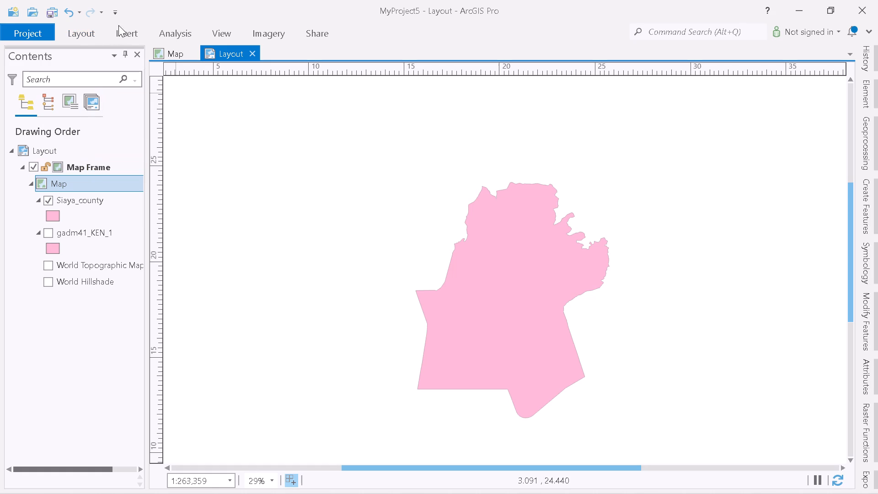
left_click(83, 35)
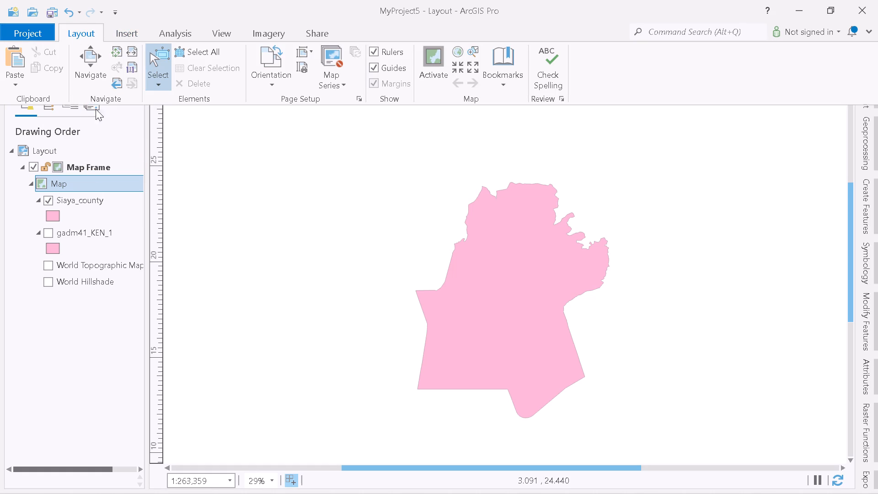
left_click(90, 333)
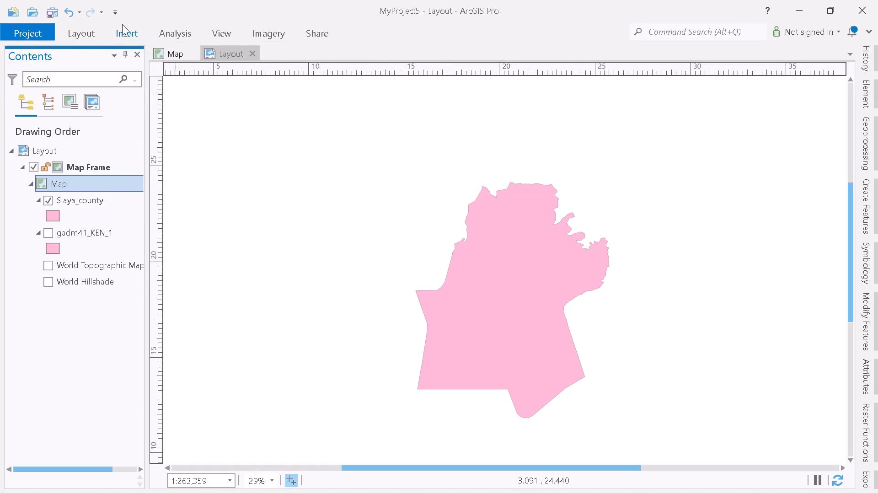
left_click(130, 32)
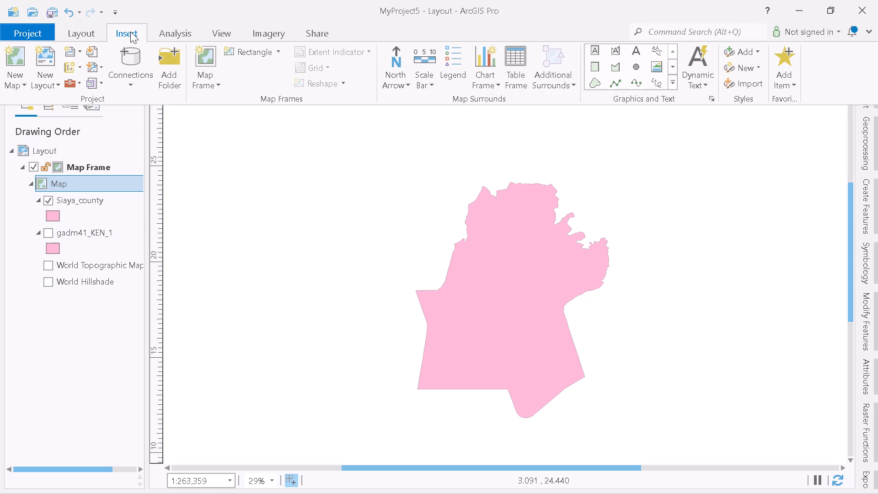
left_click(176, 51)
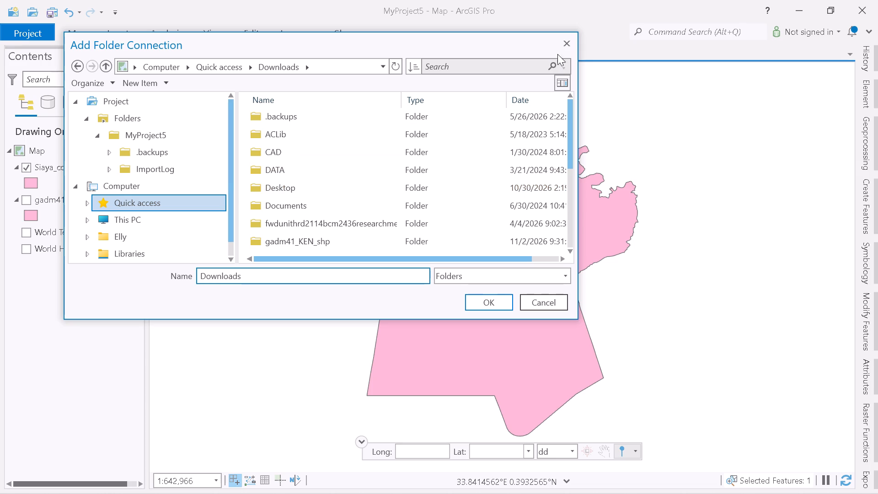
left_click(562, 43)
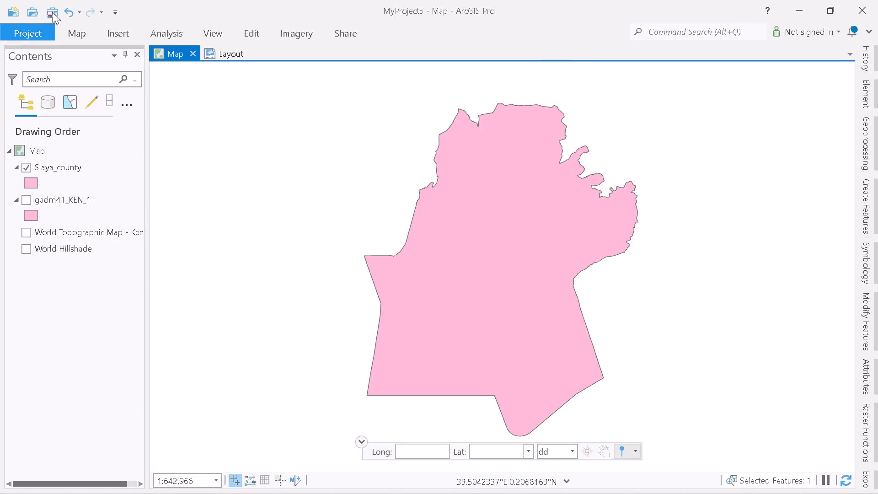
Undo the removal of the gadm41_KEN_2 layer from the map.
left_click(73, 14)
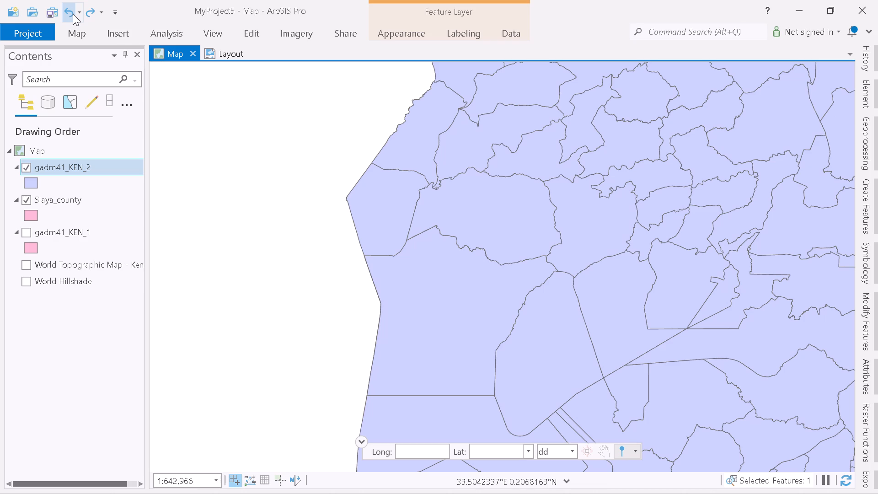
Open the attribute table of the gadm41_KEN_2 layer.
scroll(561, 200, "down", 2)
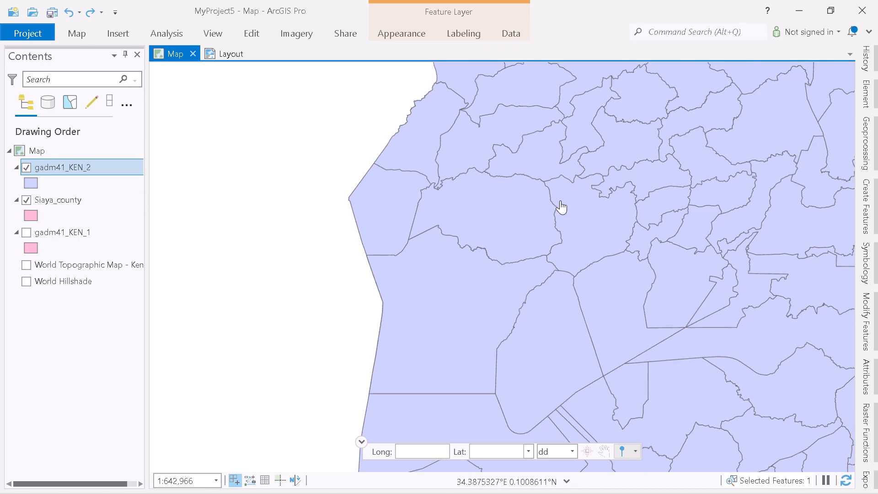
left_click_drag(619, 220, 364, 222)
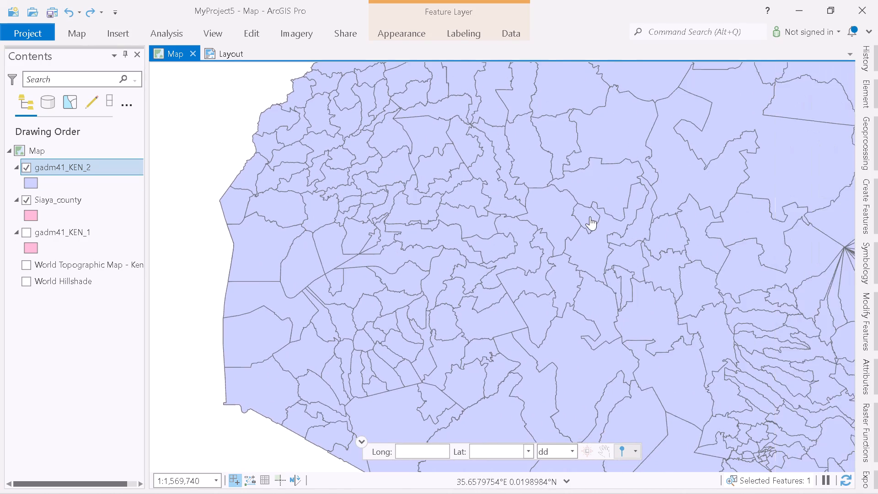
scroll(590, 216, "down", 3)
left_click_drag(634, 197, 546, 234)
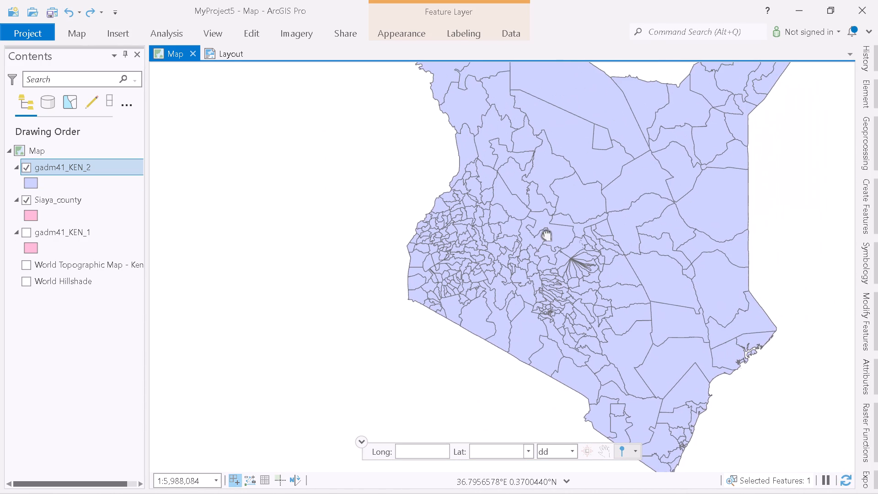
left_click_drag(546, 234, 551, 242)
right_click(94, 164)
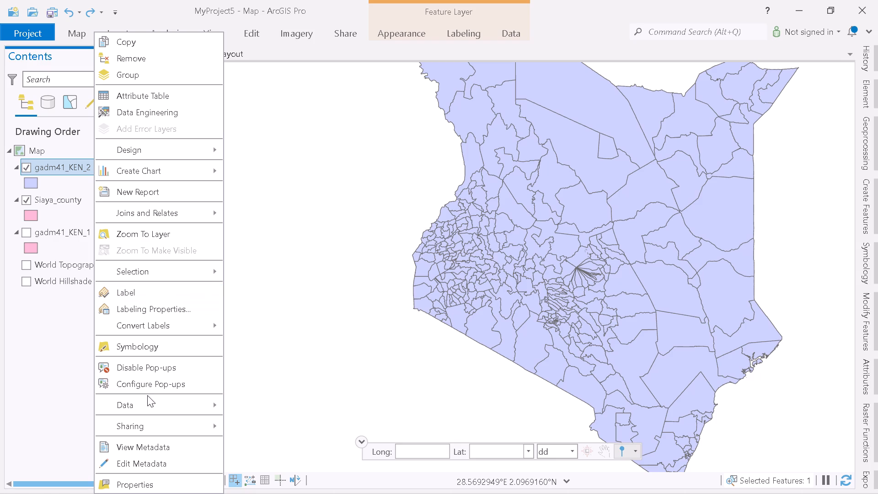
left_click(161, 97)
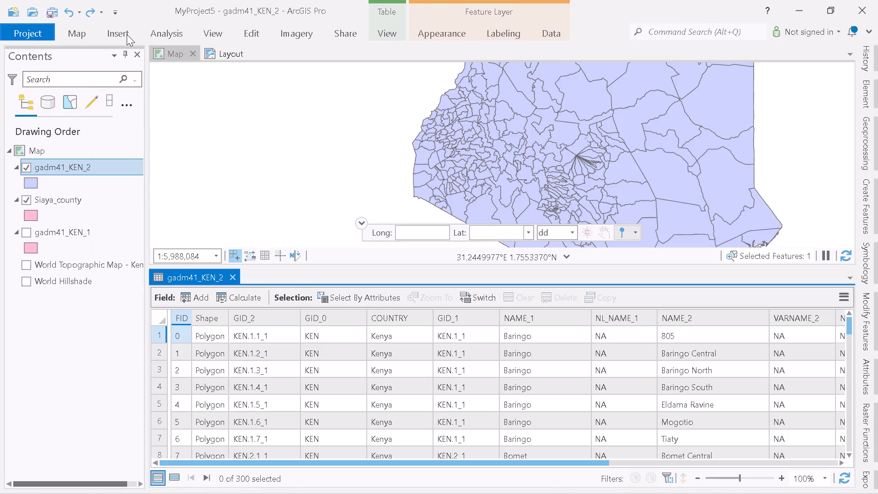
Select the features in gadm41_KEN_2 by attributes, using the condition NAME_1 is equal to Siaya.
left_click(85, 39)
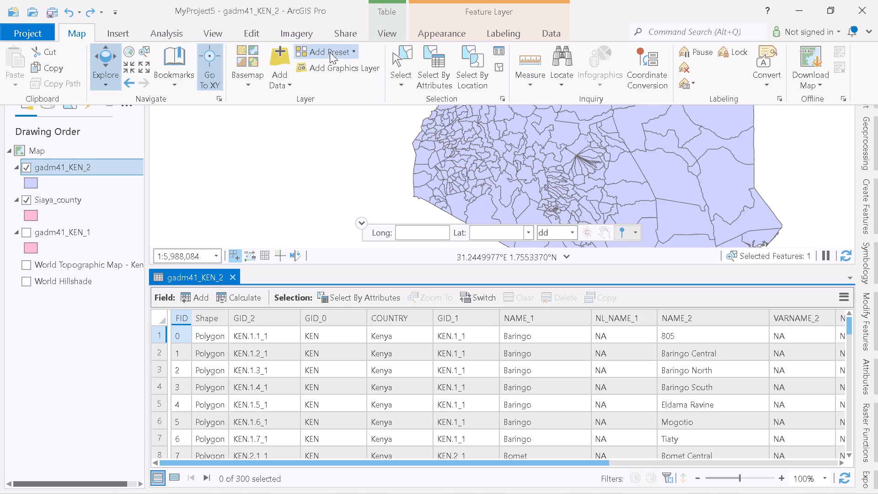
left_click(426, 65)
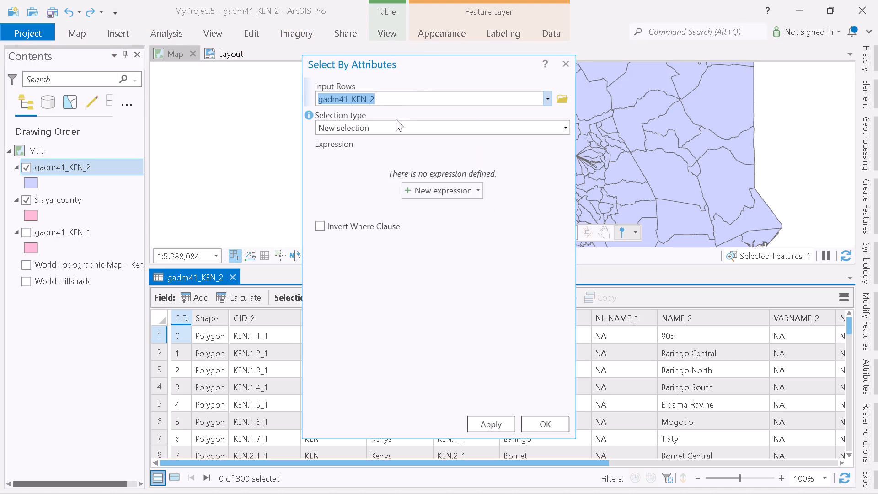
left_click(425, 187)
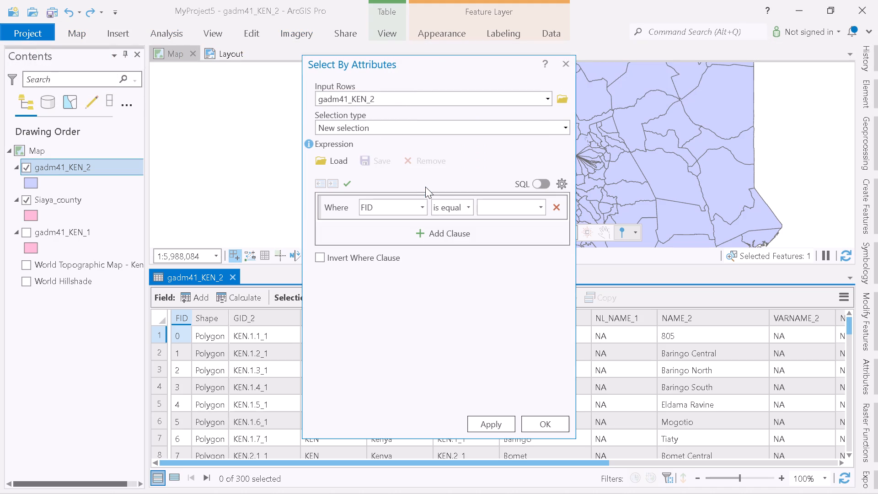
left_click(420, 204)
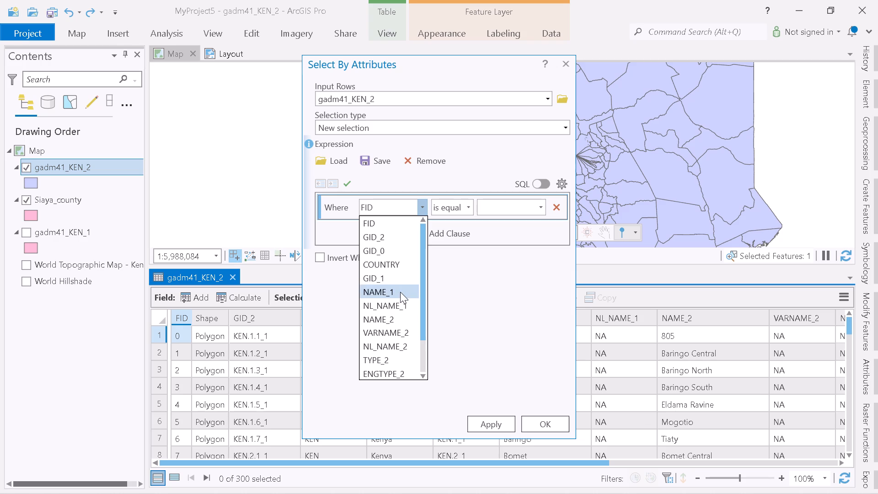
left_click(387, 317)
left_click(547, 212)
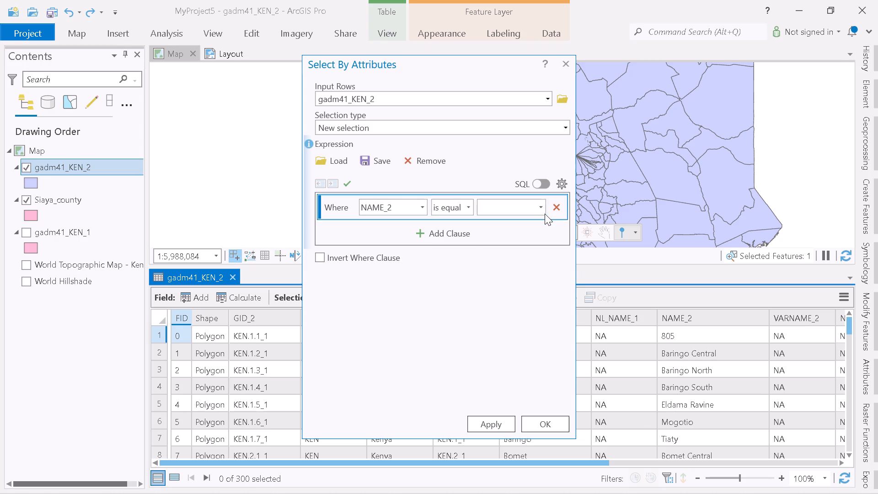
left_click(543, 213)
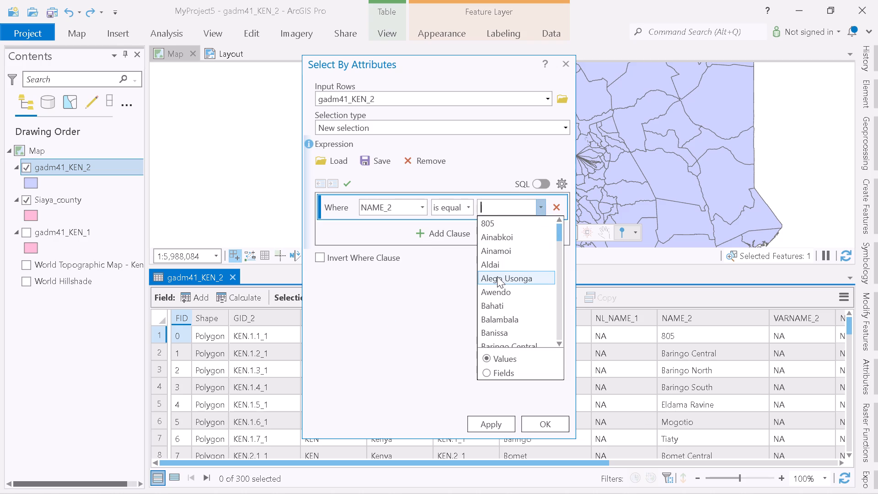
scroll(497, 277, "down", 3)
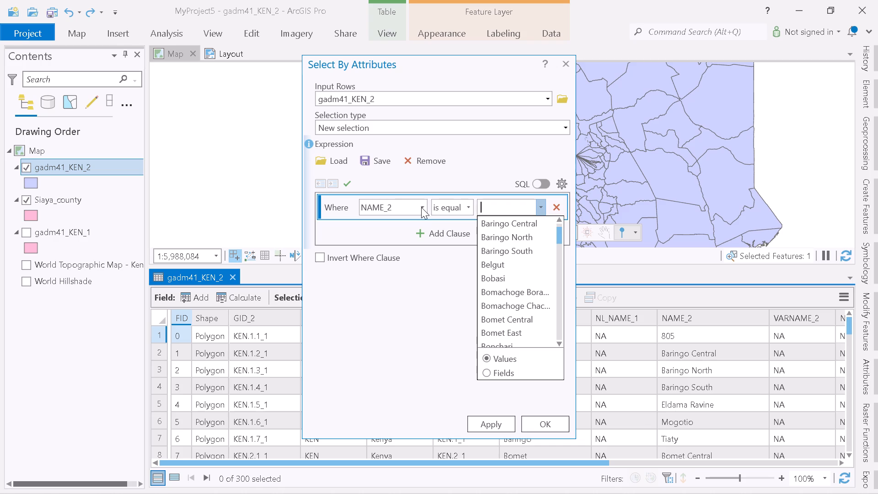
left_click(421, 207)
left_click(421, 207)
left_click(389, 250)
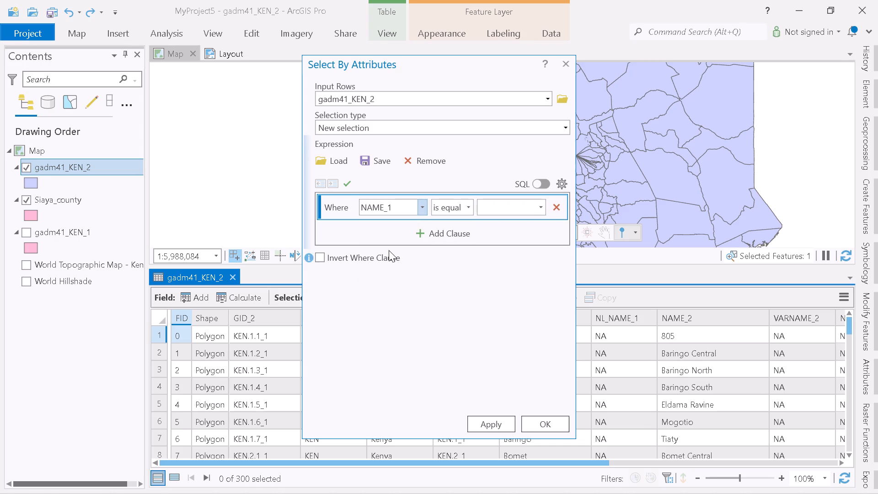
left_click(535, 207)
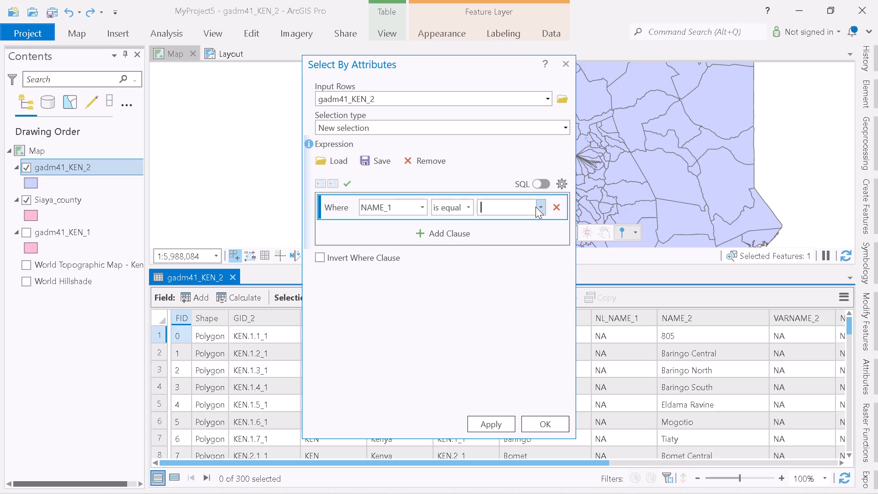
left_click(542, 209)
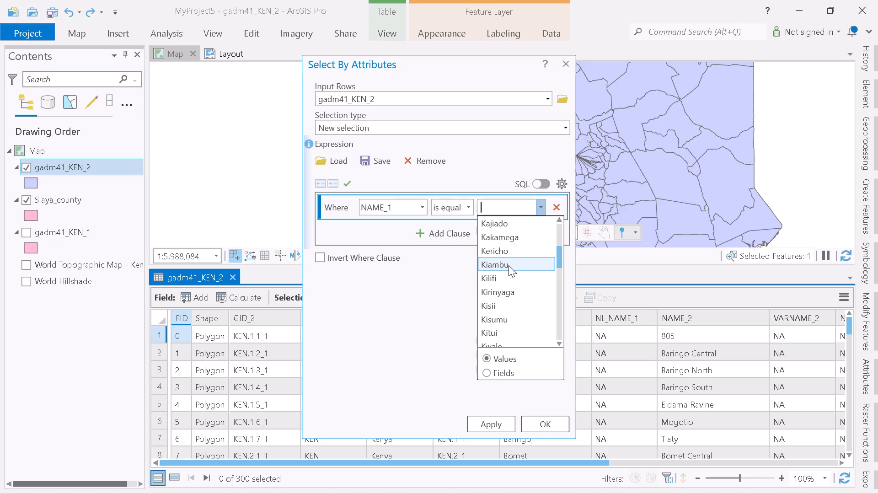
scroll(509, 265, "down", 1)
scroll(509, 265, "up", 2)
scroll(509, 265, "down", 5)
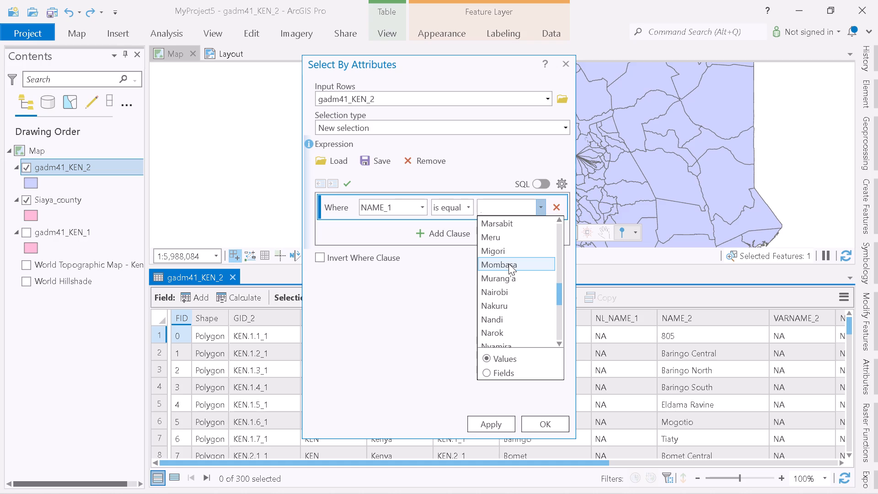
scroll(509, 263, "down", 2)
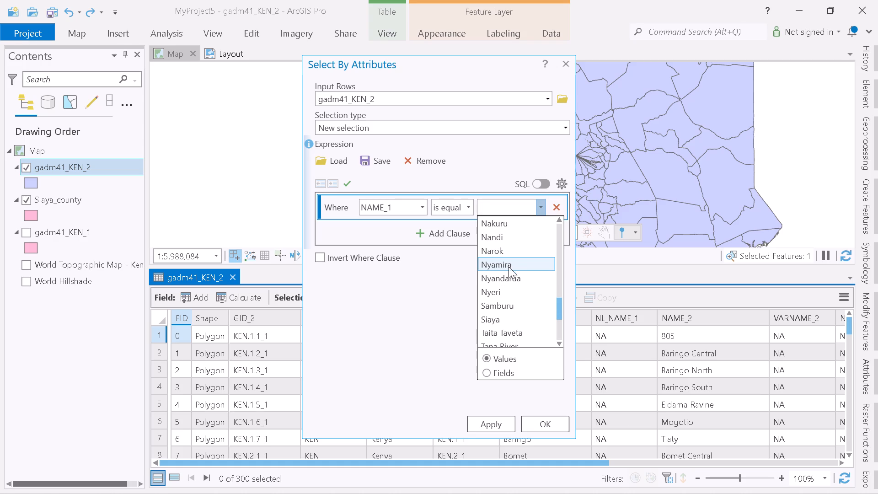
left_click(494, 318)
left_click(478, 423)
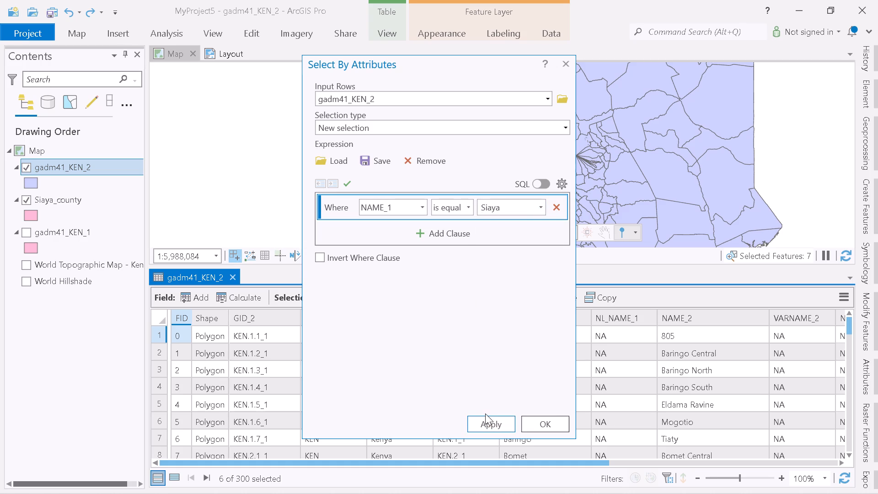
left_click(538, 423)
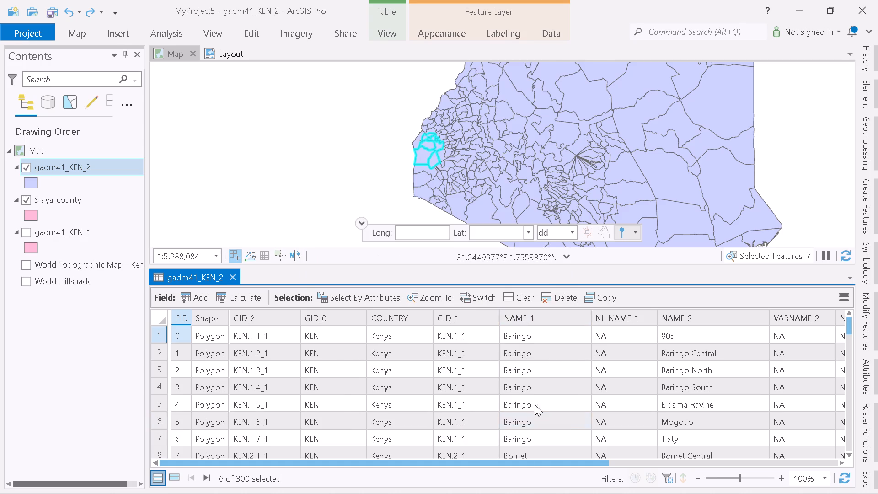
Export the selected gadm41_KEN_2 features to MyProject5.gdb as siaya_subcounties.
right_click(47, 168)
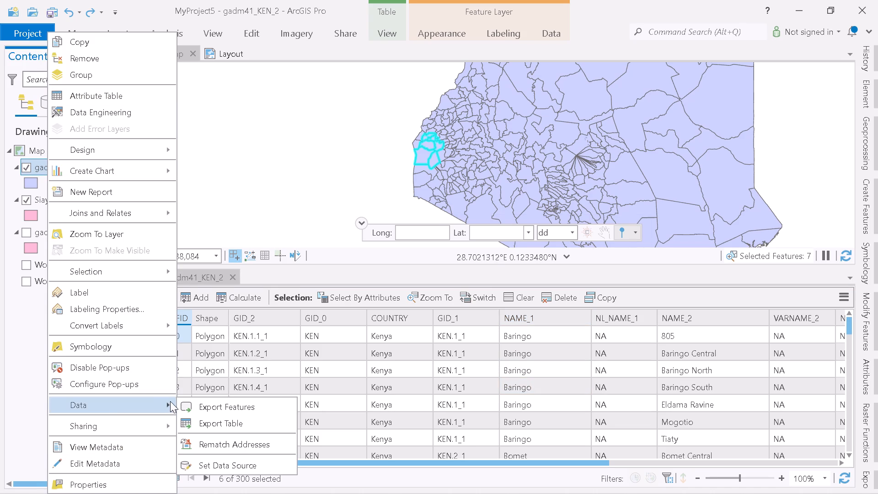
left_click(198, 408)
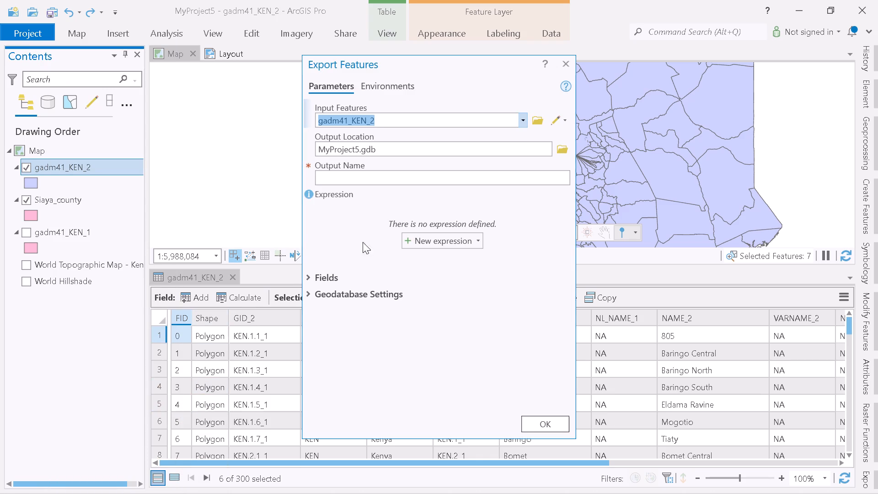
left_click(385, 180)
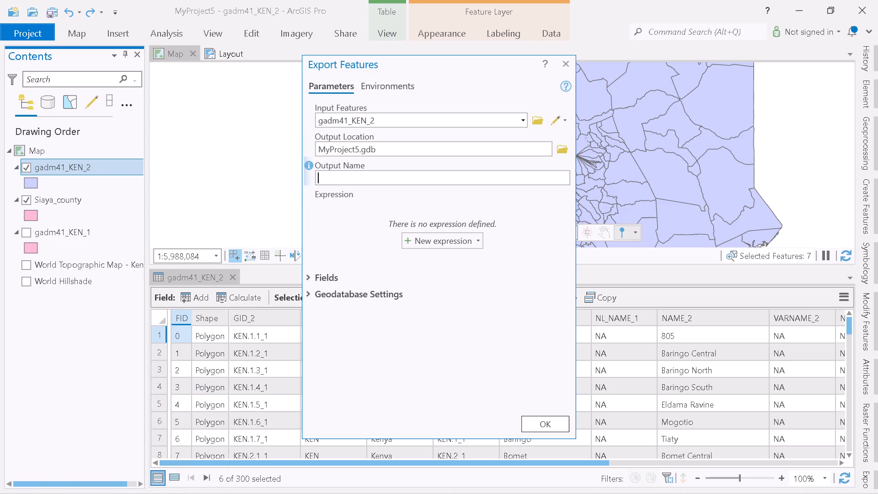
type("siaya")
key("shift+underscore")
type("subcounties")
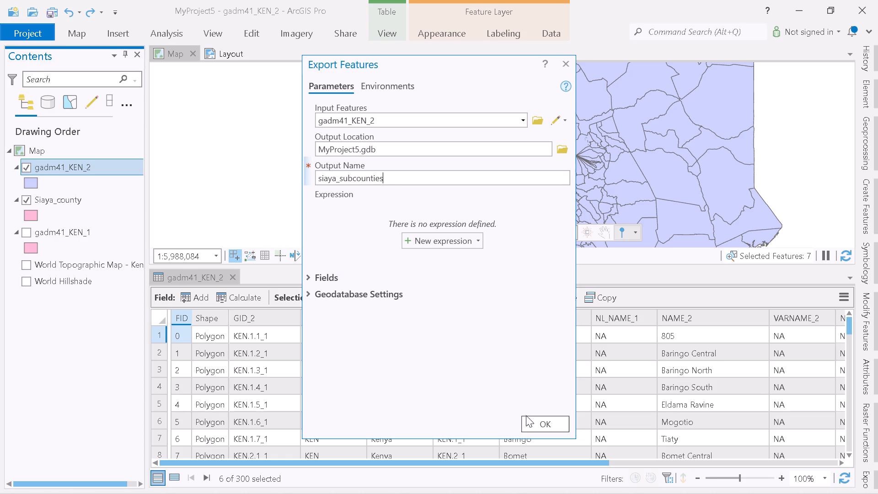
left_click(542, 421)
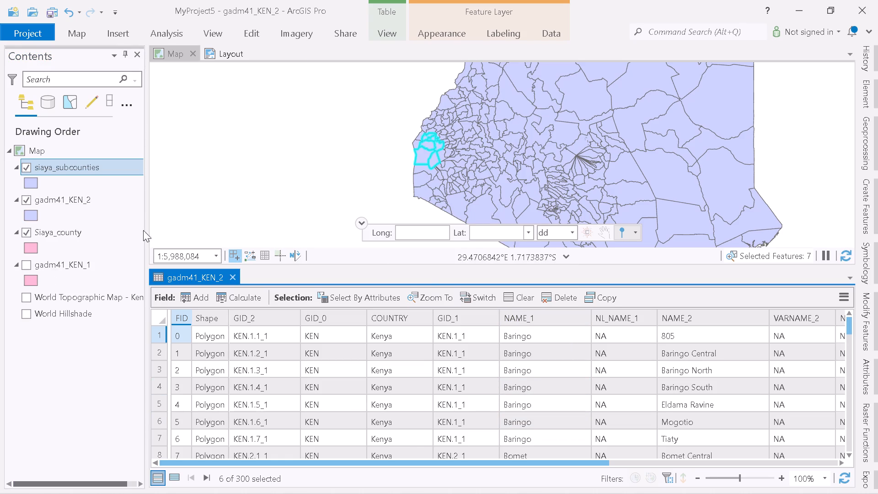
Hide the gadm41_KEN_2 layer, close its attribute table and centre the map on the Siaya sub-counties.
left_click(25, 201)
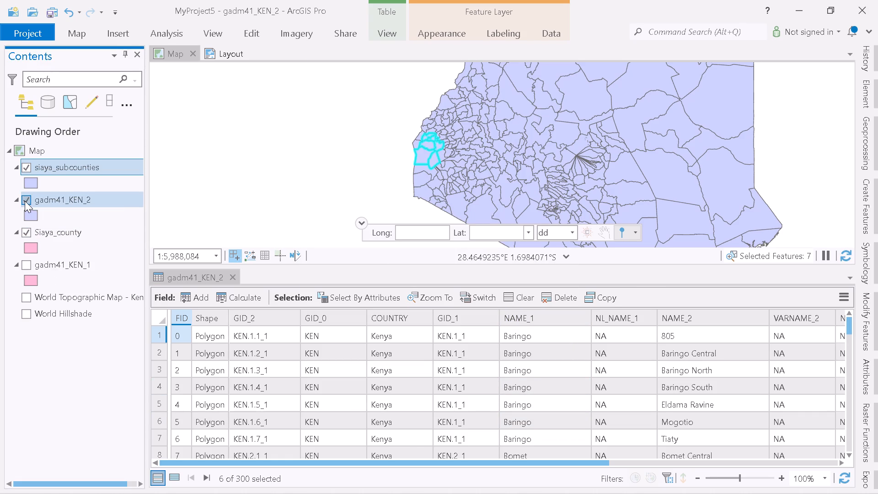
left_click_drag(328, 154, 341, 164)
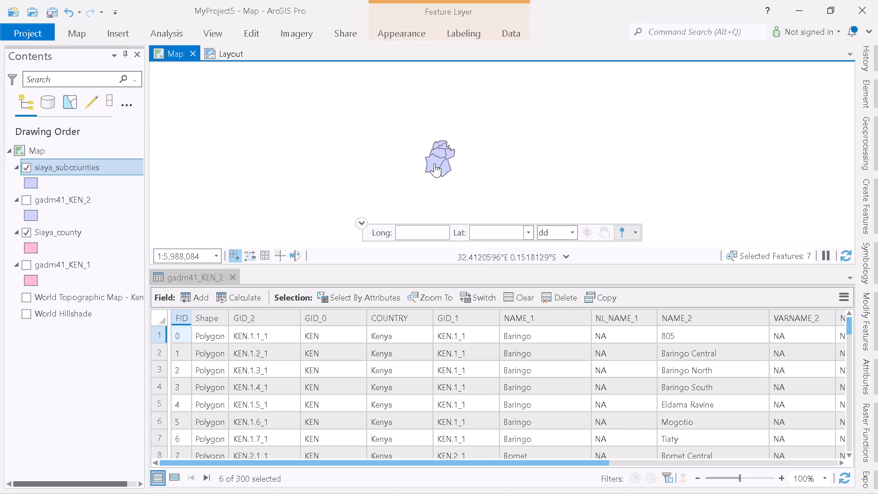
scroll(452, 161, "up", 2)
scroll(452, 161, "down", 2)
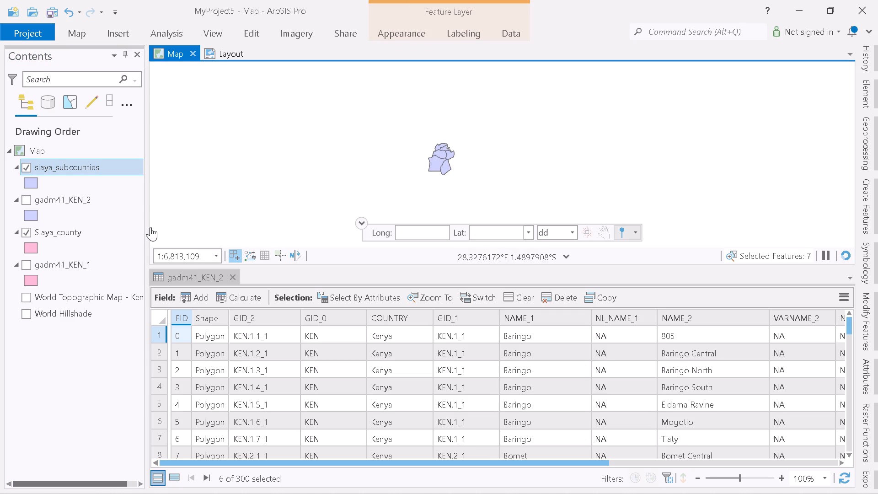
scroll(406, 161, "up", 7)
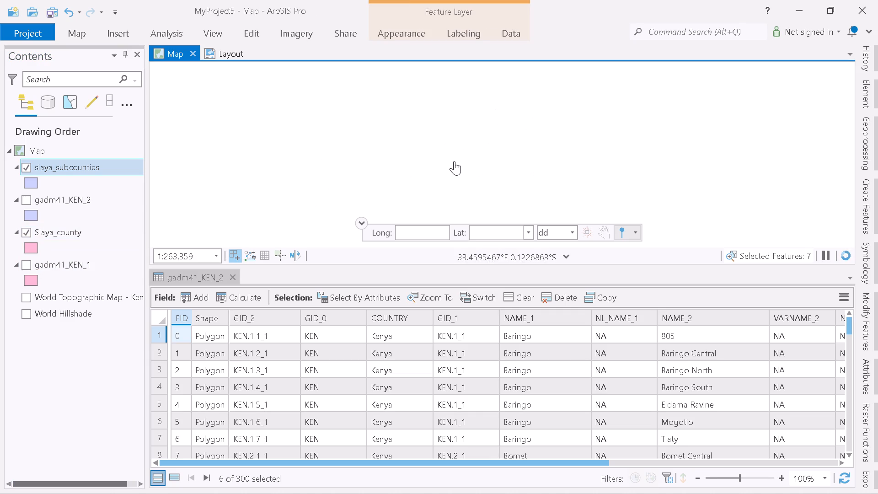
scroll(454, 161, "down", 2)
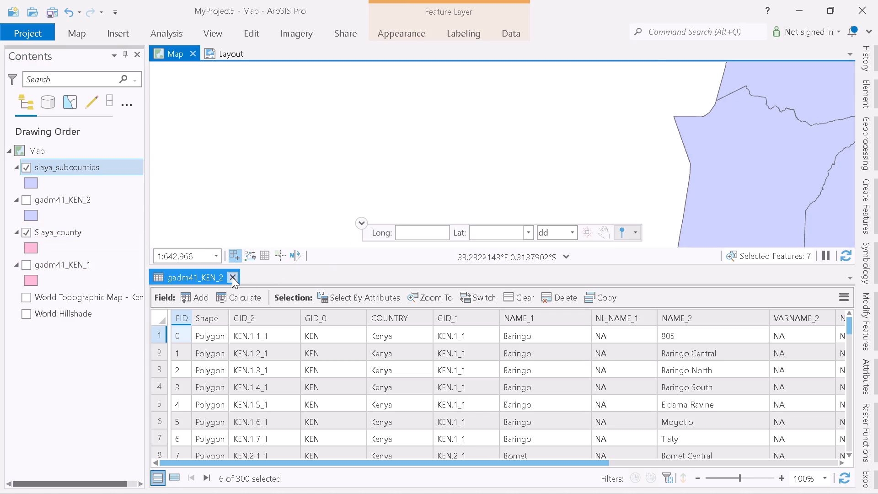
left_click(232, 277)
left_click_drag(589, 239, 319, 252)
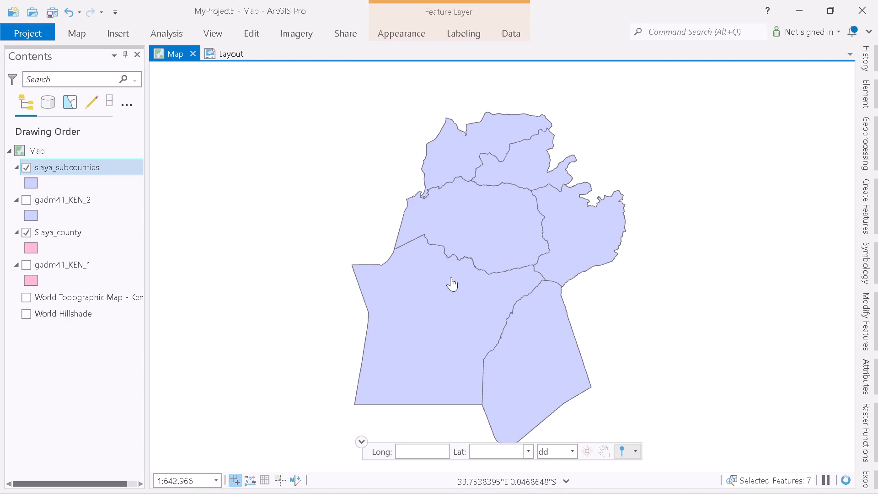
left_click_drag(453, 275, 463, 249)
left_click_drag(476, 268, 473, 252)
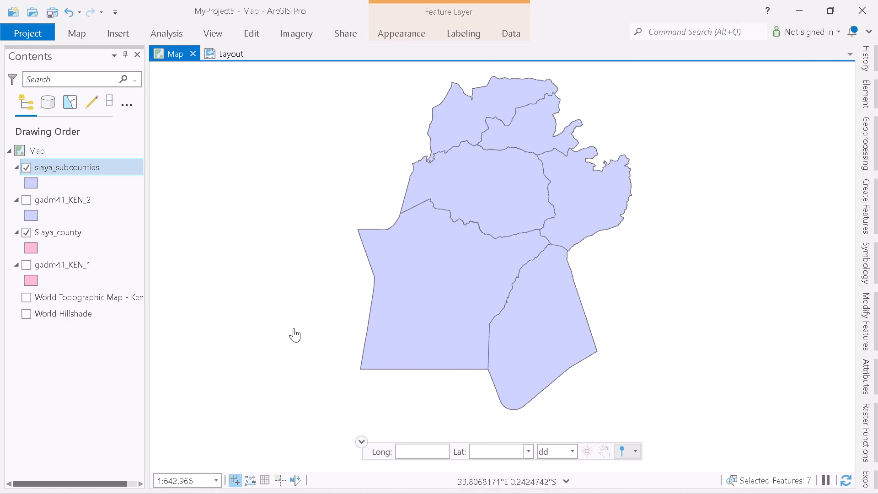
Turn off the Go To XY coordinate entry on the map.
left_click(349, 388)
left_click(361, 444)
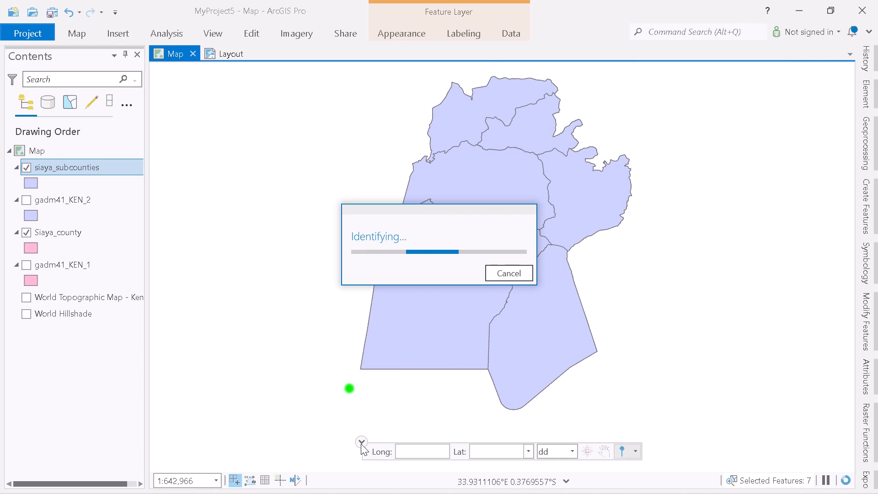
left_click(360, 440)
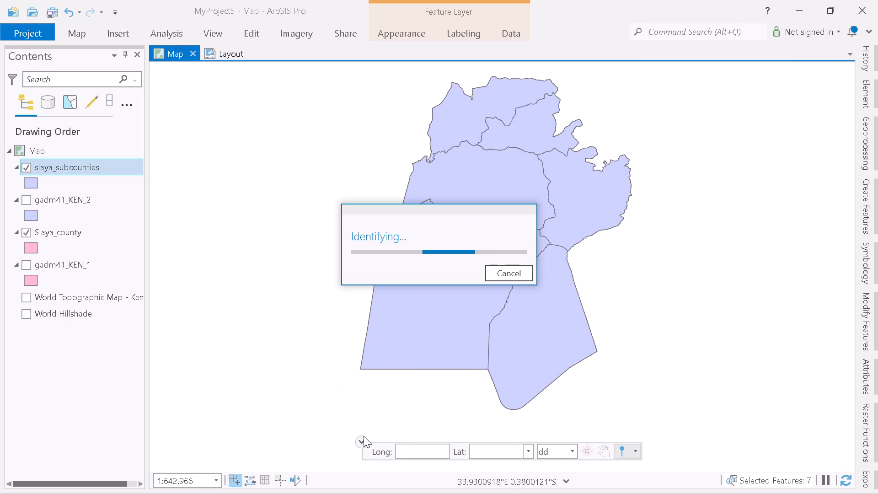
left_click(290, 479)
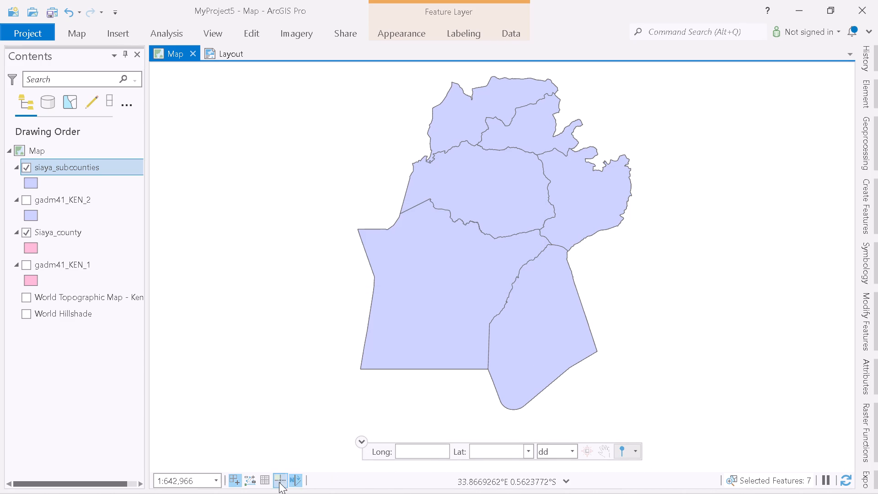
left_click(279, 482)
left_click(292, 329)
left_click(82, 35)
left_click(212, 70)
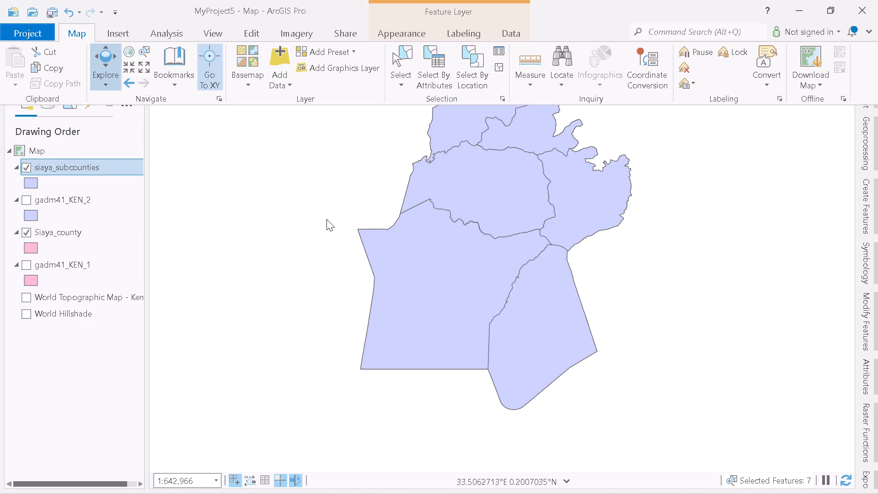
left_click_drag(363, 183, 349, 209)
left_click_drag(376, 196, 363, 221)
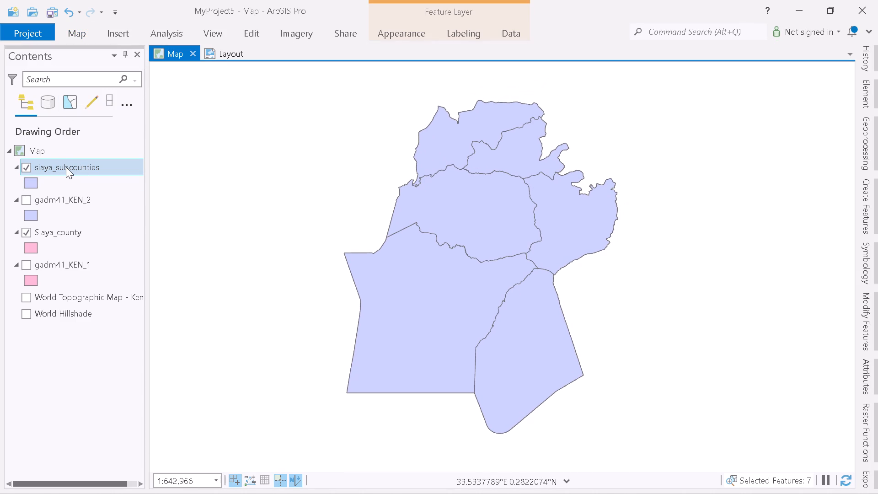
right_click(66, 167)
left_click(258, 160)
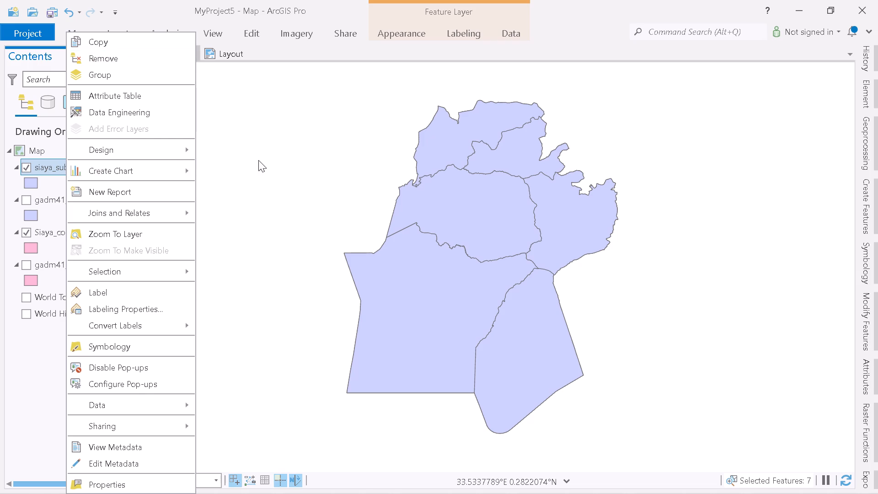
Label the siaya_subcounties features with the NAME_2 field and reposition the map view around them.
left_click(466, 31)
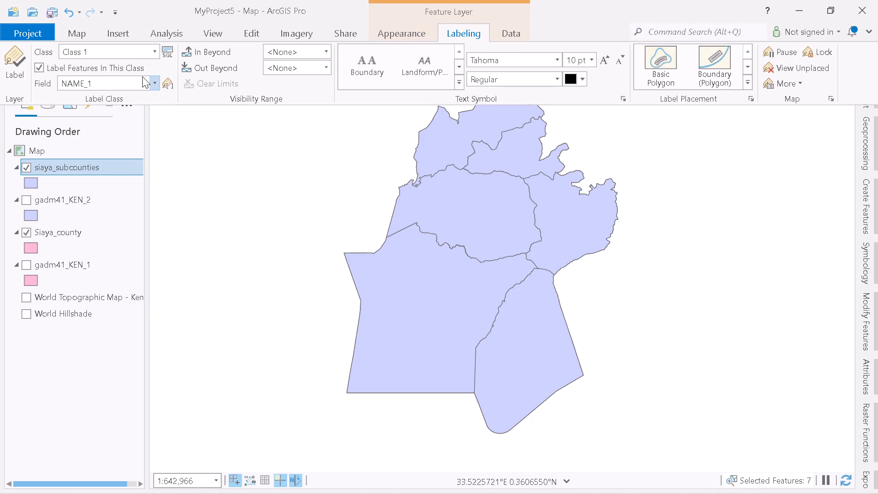
left_click(150, 80)
left_click(87, 132)
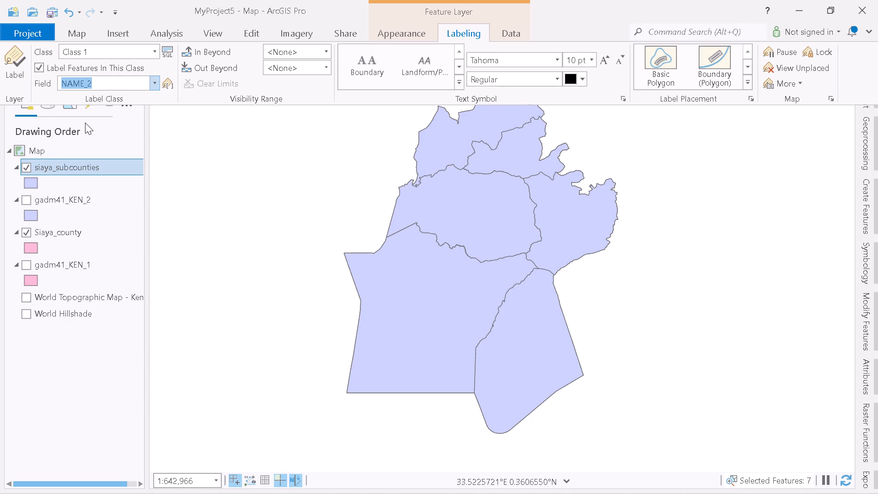
left_click(19, 64)
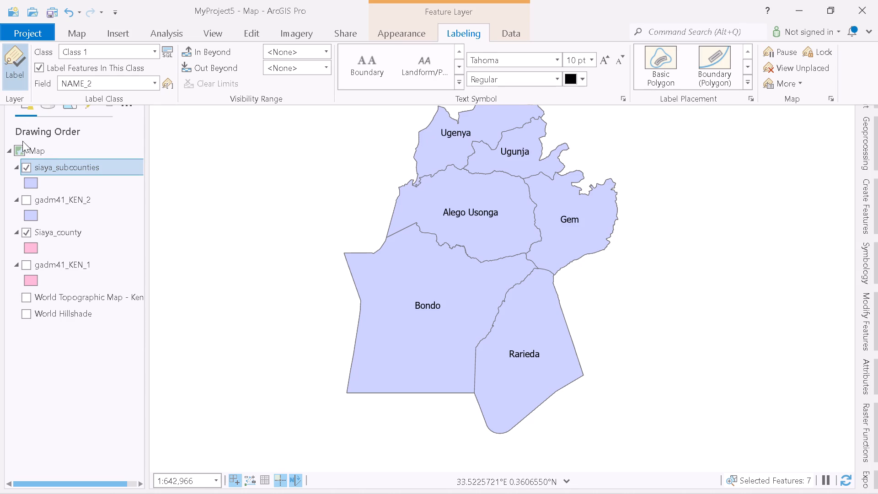
left_click_drag(495, 207, 455, 234)
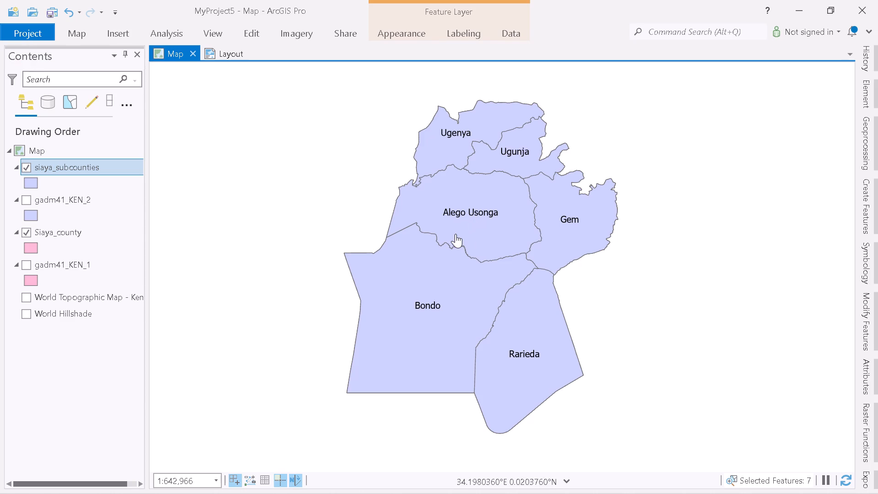
left_click_drag(488, 229, 464, 244)
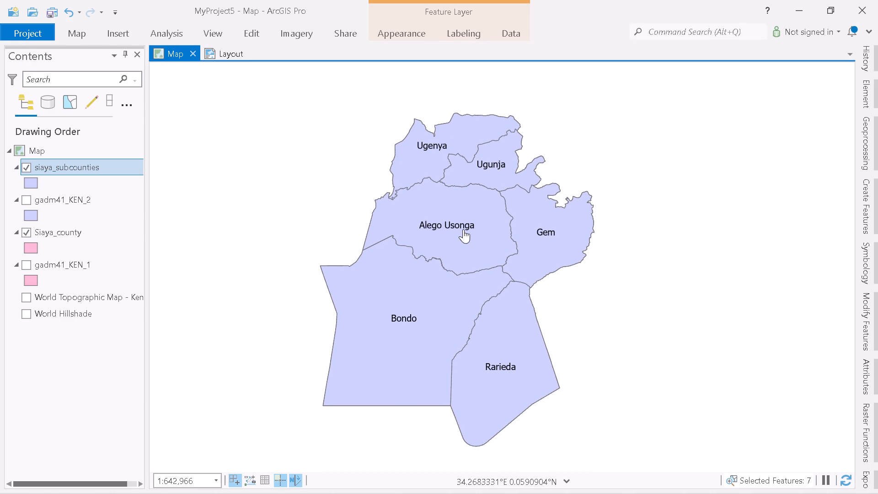
Open the layout and shift the map frame with the labelled Siaya sub-counties slightly up and to the left on the page.
left_click(236, 56)
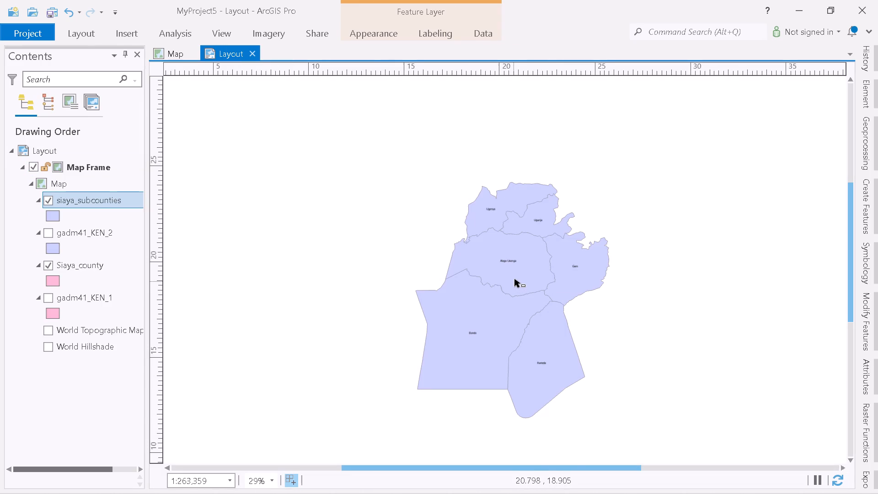
scroll(514, 279, "up", 2)
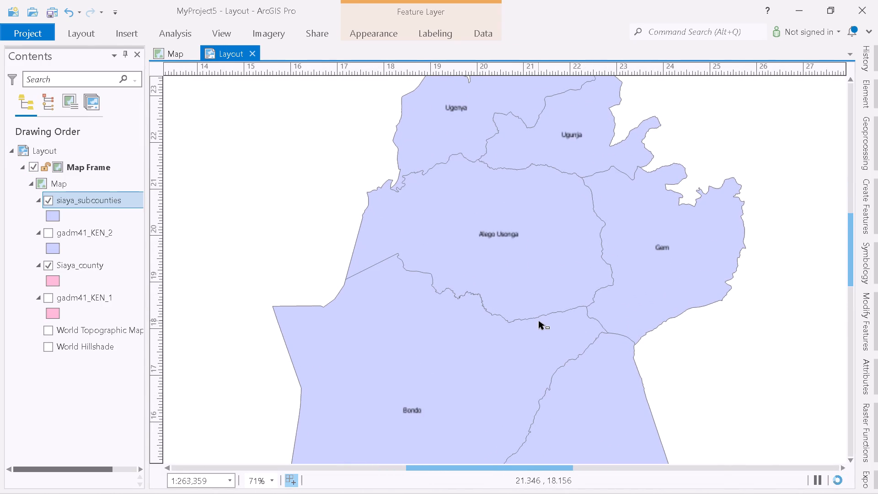
left_click(539, 321)
left_click_drag(546, 334, 533, 312)
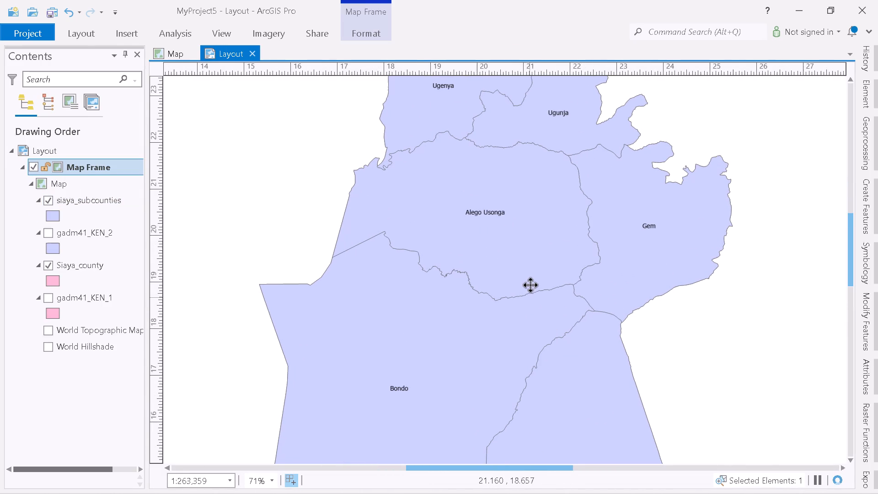
scroll(531, 286, "down", 1)
scroll(531, 286, "up", 2)
scroll(531, 286, "down", 2)
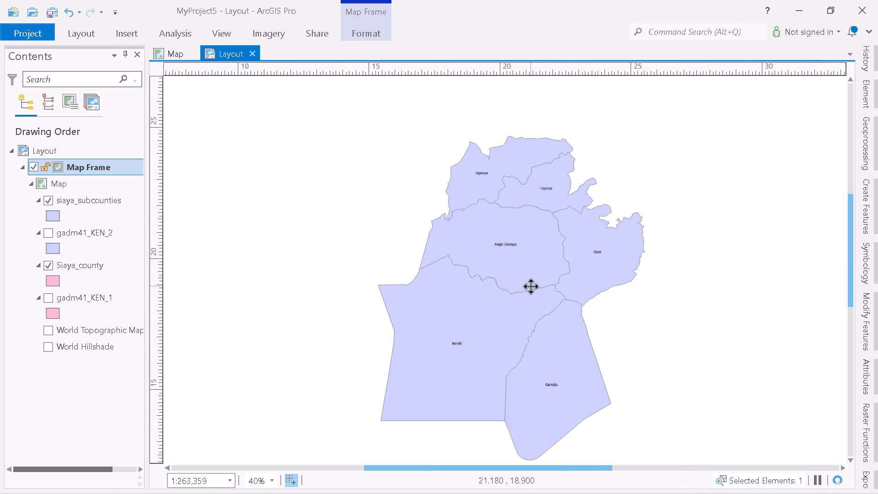
left_click_drag(532, 301, 530, 291)
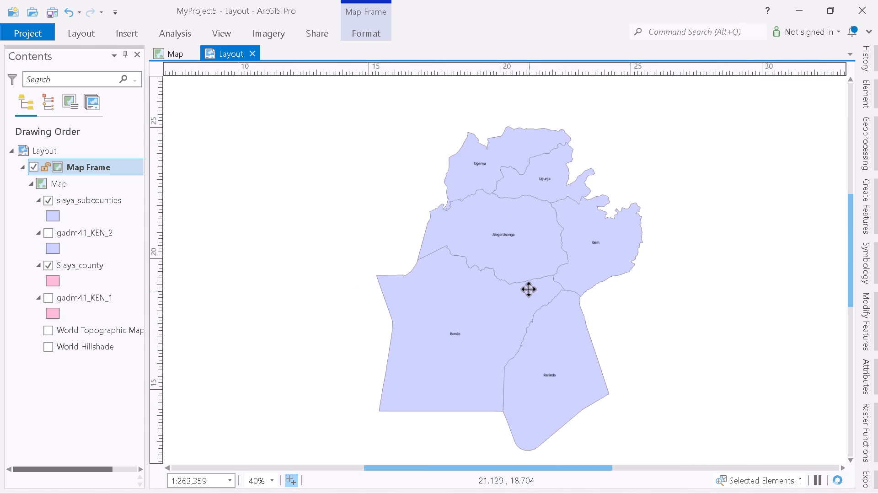
Return to the map view and browse the ready-made layout templates available for import.
left_click(178, 56)
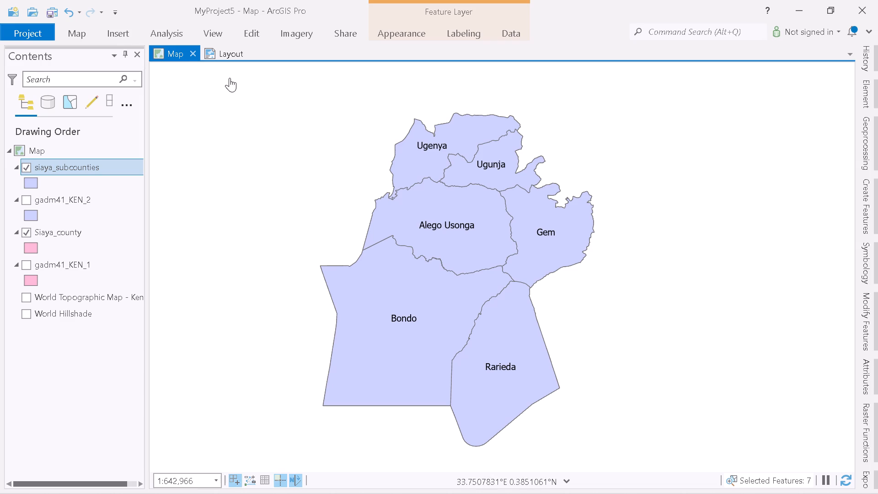
left_click(113, 31)
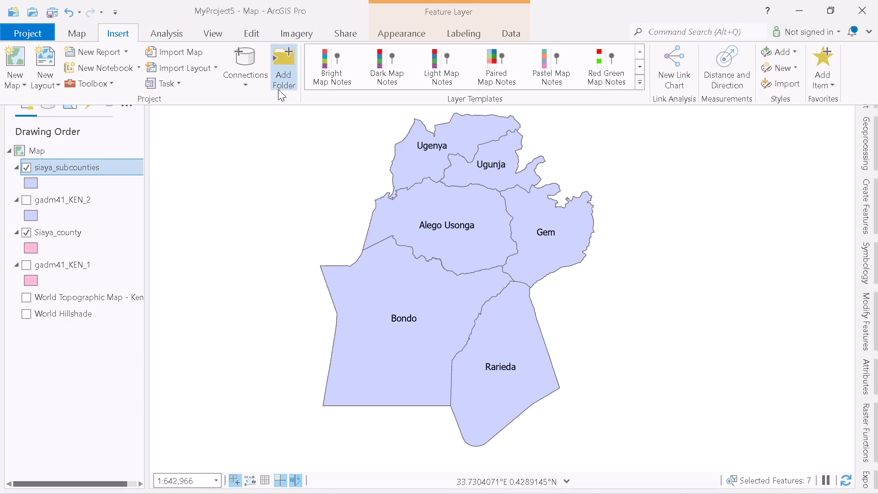
left_click(112, 28)
left_click(112, 28)
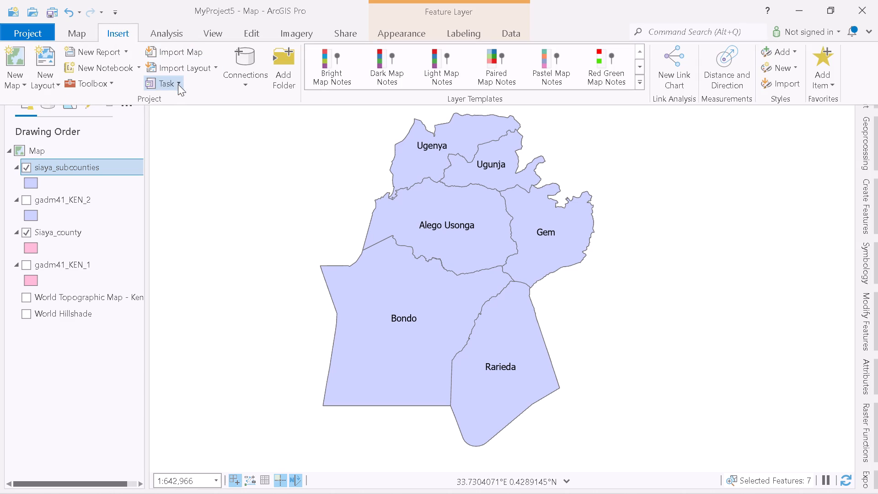
left_click(190, 71)
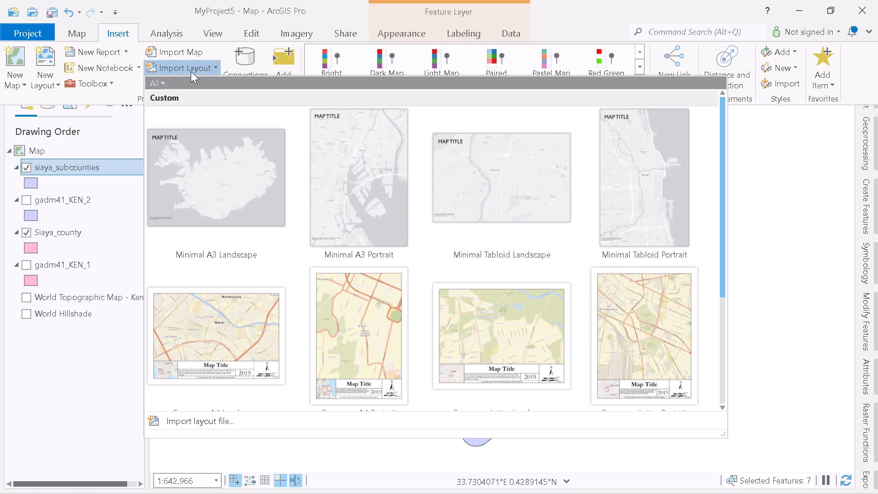
scroll(370, 321, "down", 3)
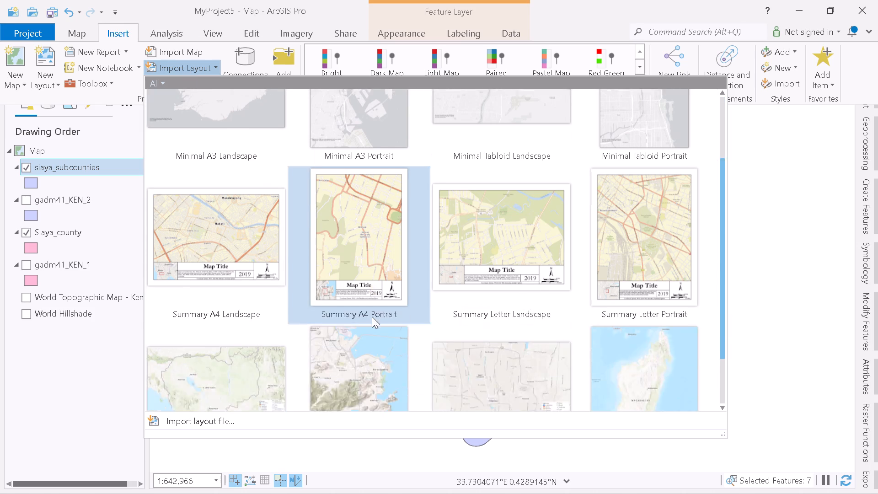
scroll(372, 315, "up", 5)
scroll(373, 313, "down", 10)
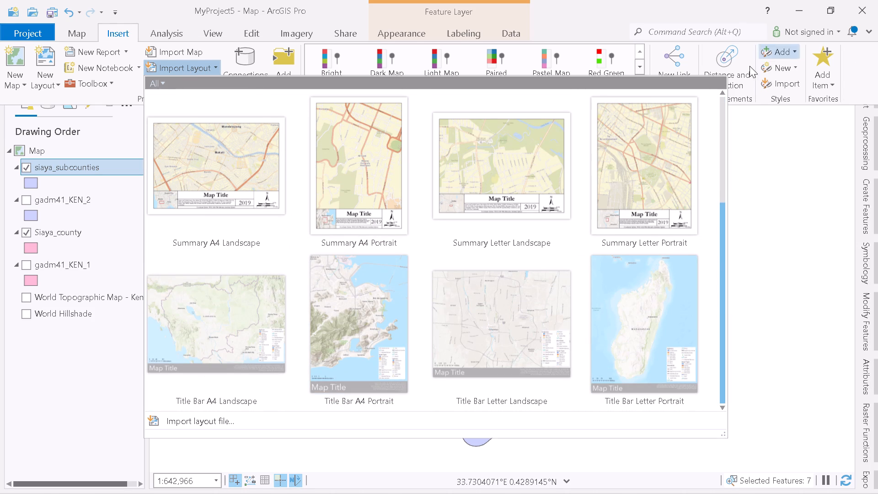
left_click(780, 240)
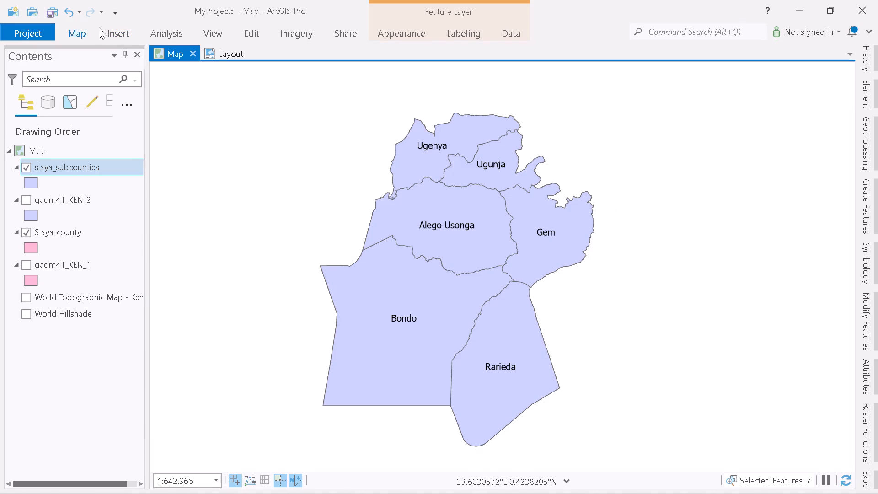
left_click(124, 31)
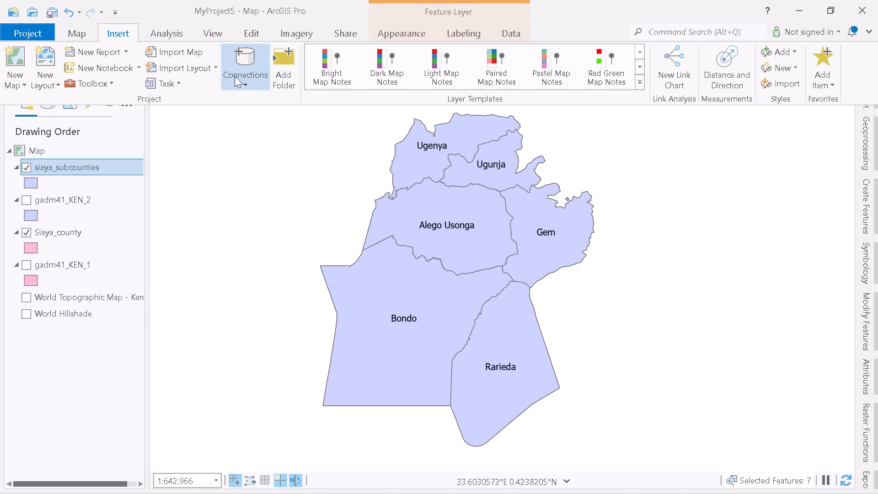
left_click(230, 157)
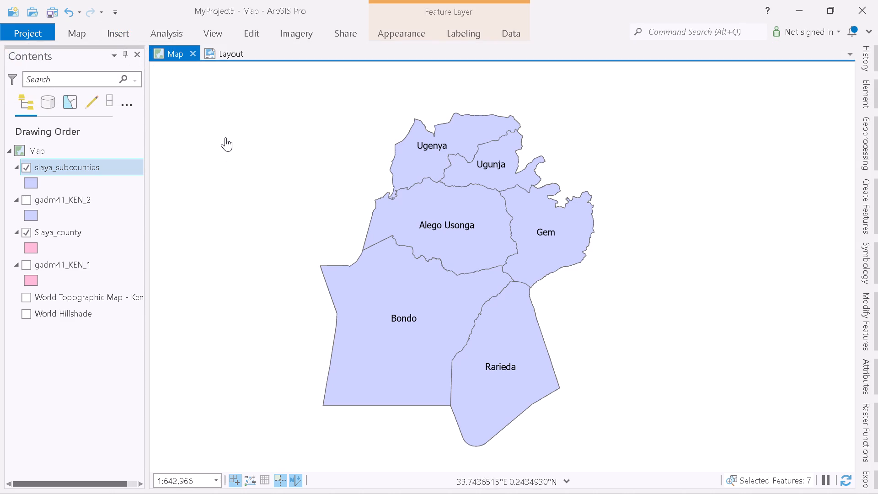
Insert a slim black-and-white north arrow with a central circle into the layout, east of Rarieda.
left_click(220, 49)
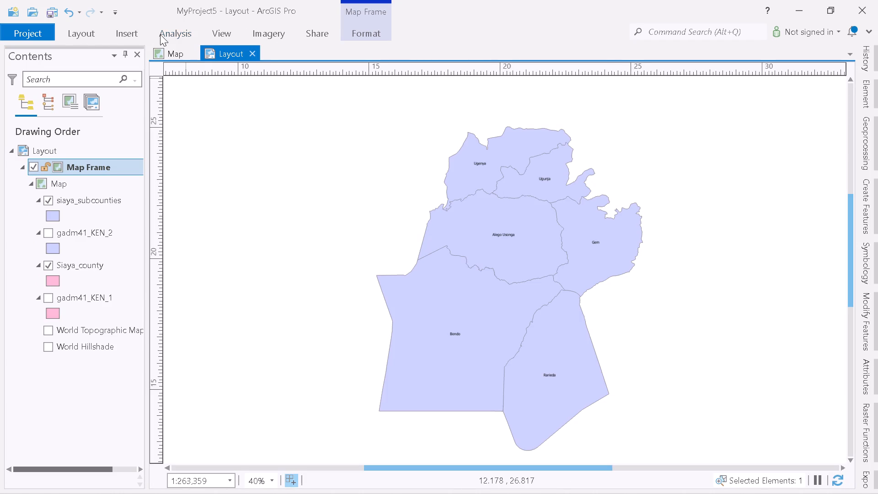
left_click(125, 34)
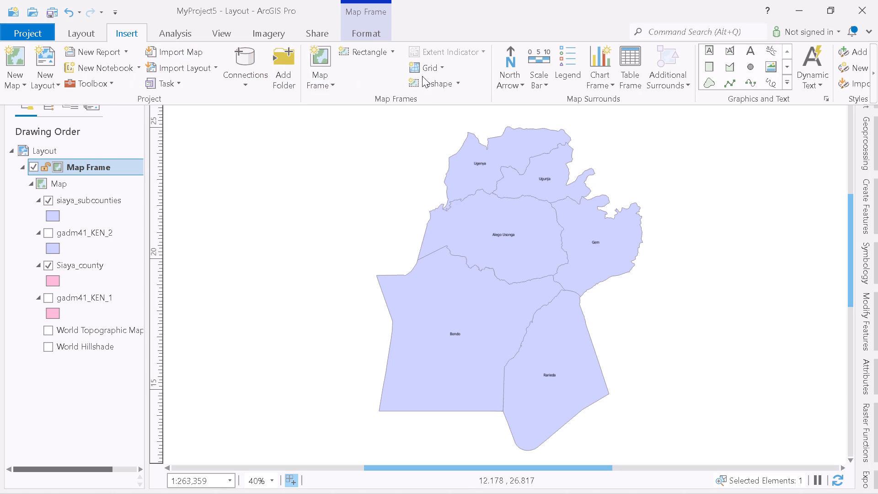
left_click(518, 78)
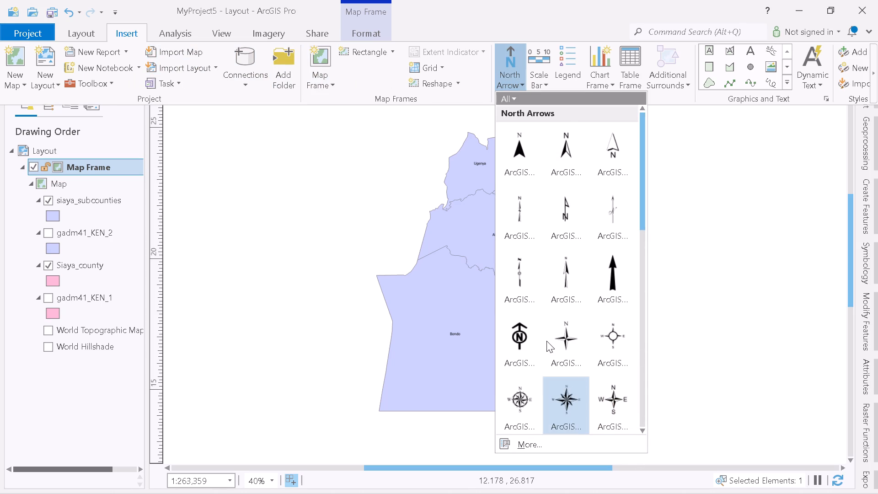
left_click(525, 229)
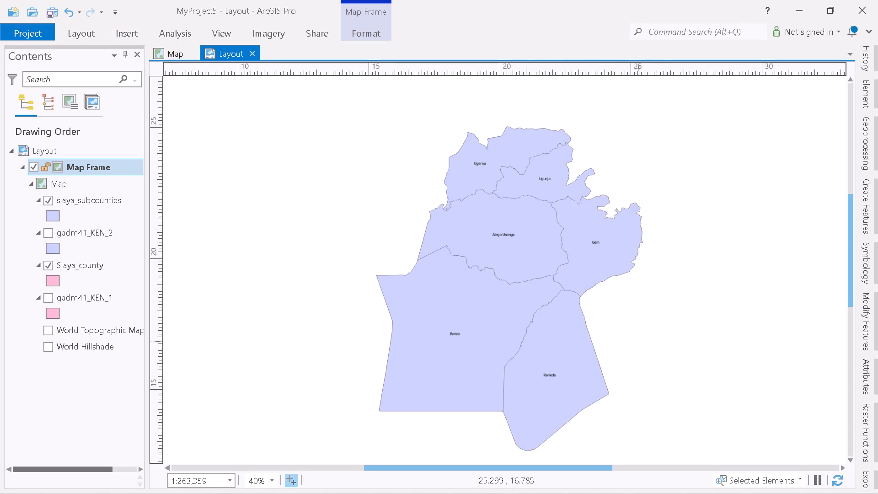
left_click_drag(626, 329, 647, 344)
left_click_drag(647, 344, 649, 380)
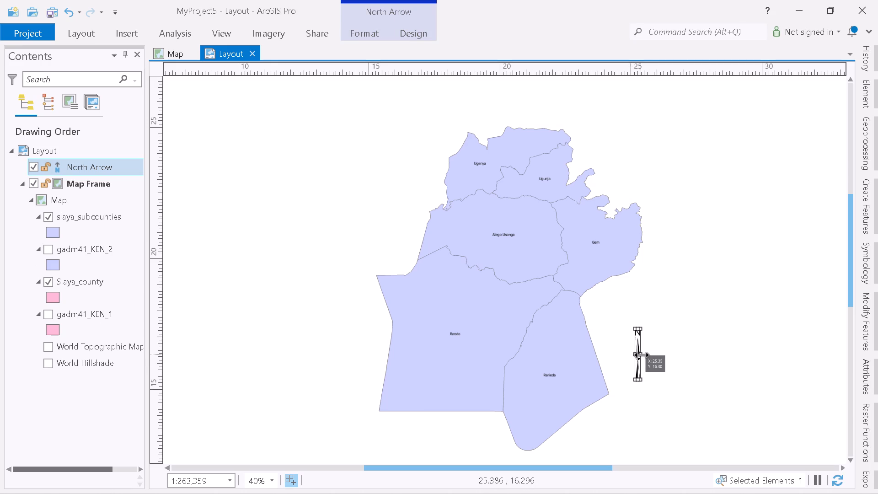
Resize the north arrow to about 3 inches tall, keeping it east of Rarieda, and deselect it.
left_click_drag(642, 355, 656, 355)
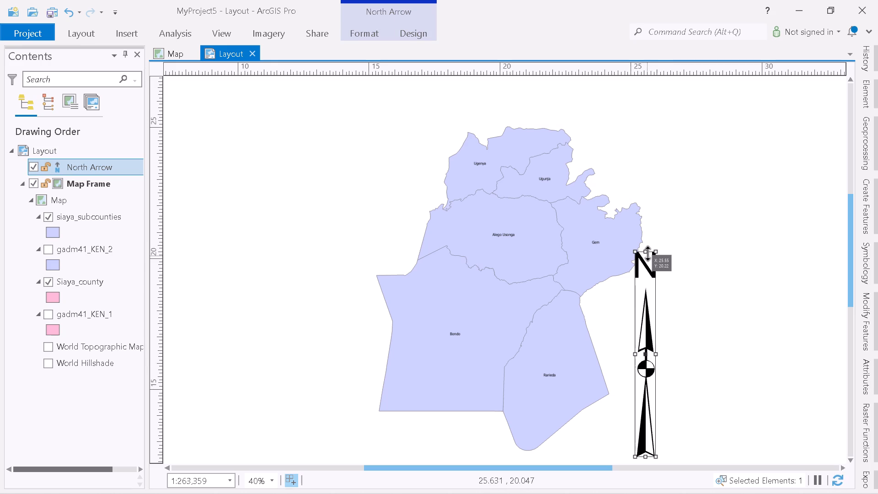
left_click_drag(645, 252, 644, 299)
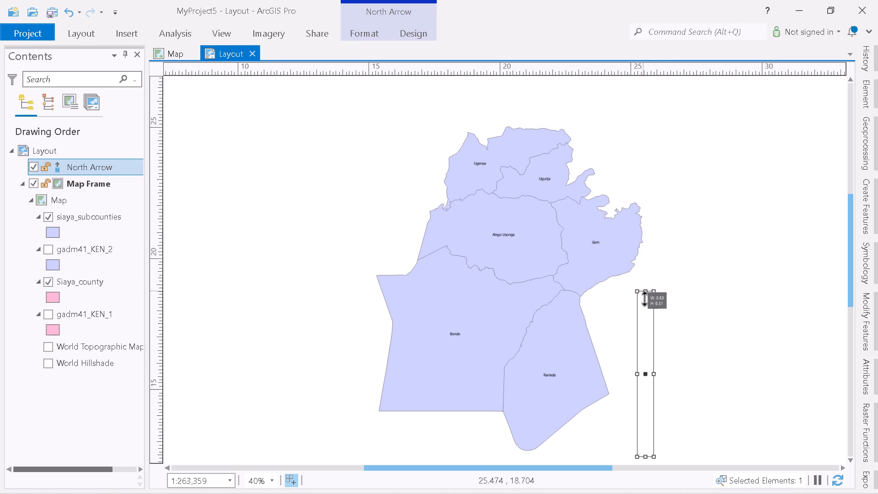
left_click_drag(644, 299, 645, 303)
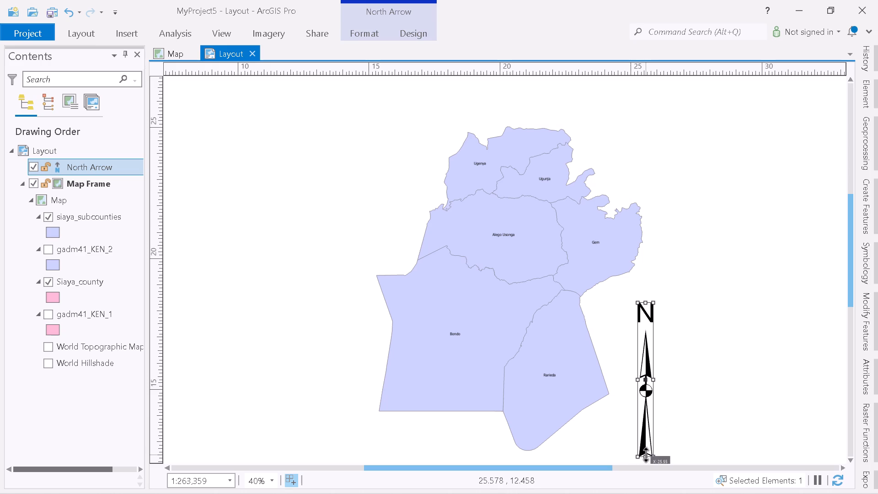
left_click_drag(646, 455, 644, 381)
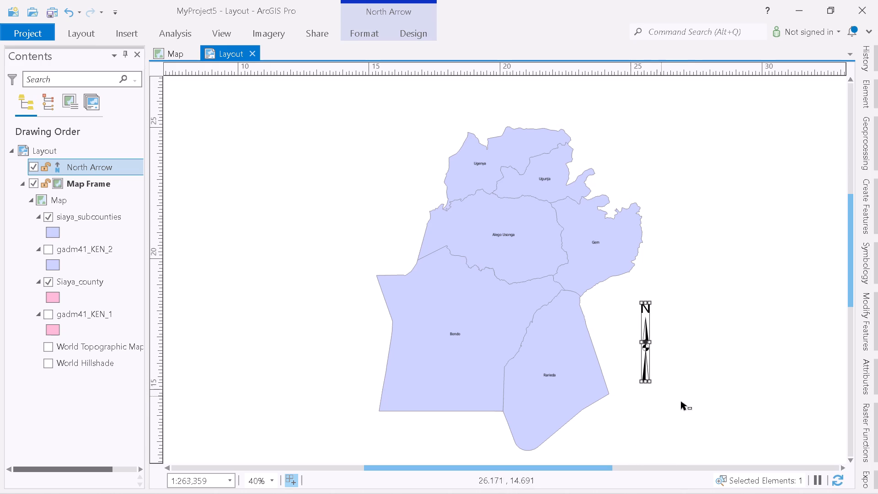
left_click(681, 341)
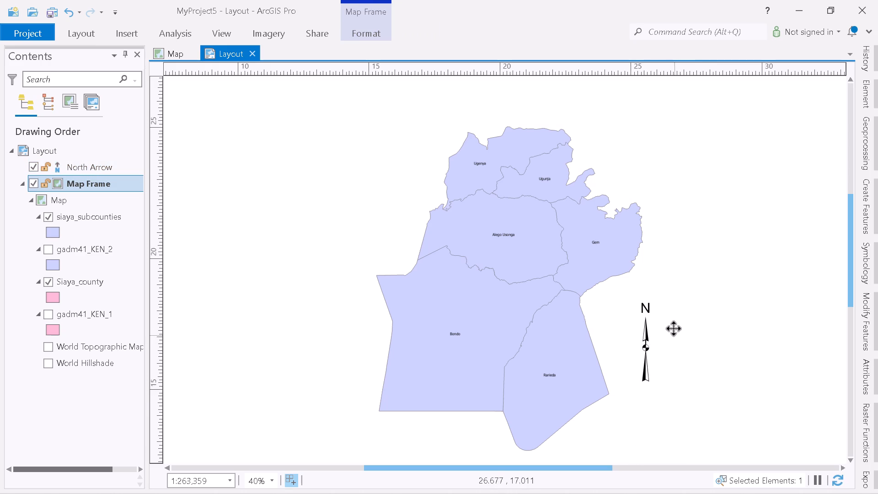
Insert the imperial Scale Line 1 scale bar, about 3.6 inches wide, below the north arrow in the layout.
left_click(123, 33)
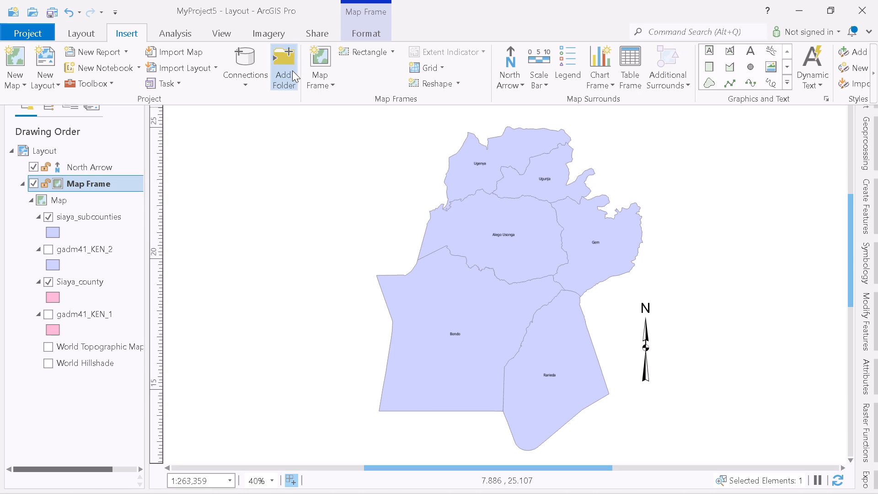
left_click(544, 70)
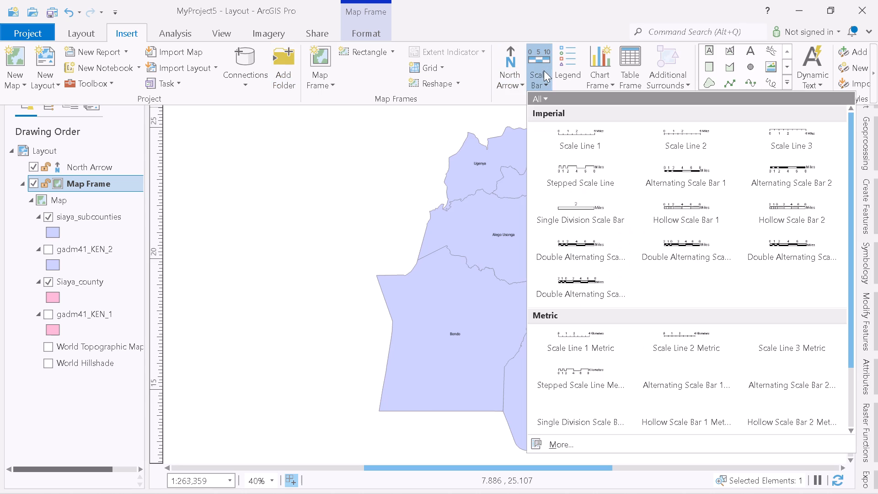
left_click(575, 134)
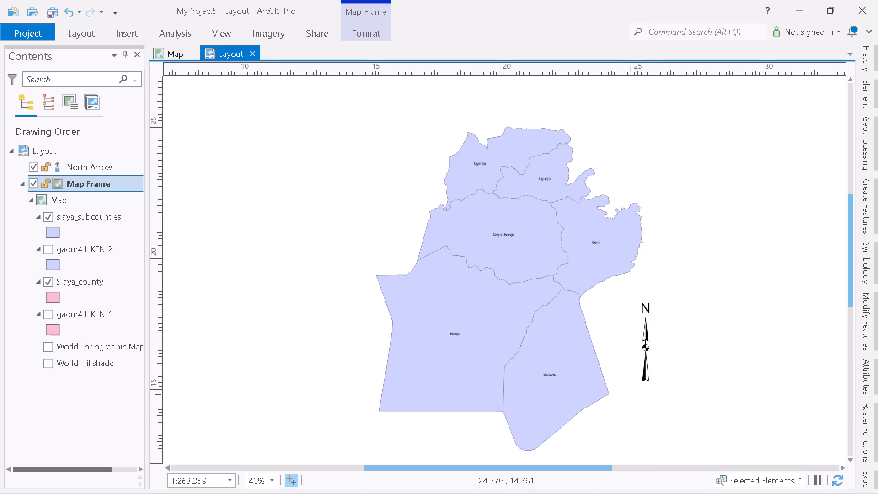
left_click_drag(625, 392, 705, 406)
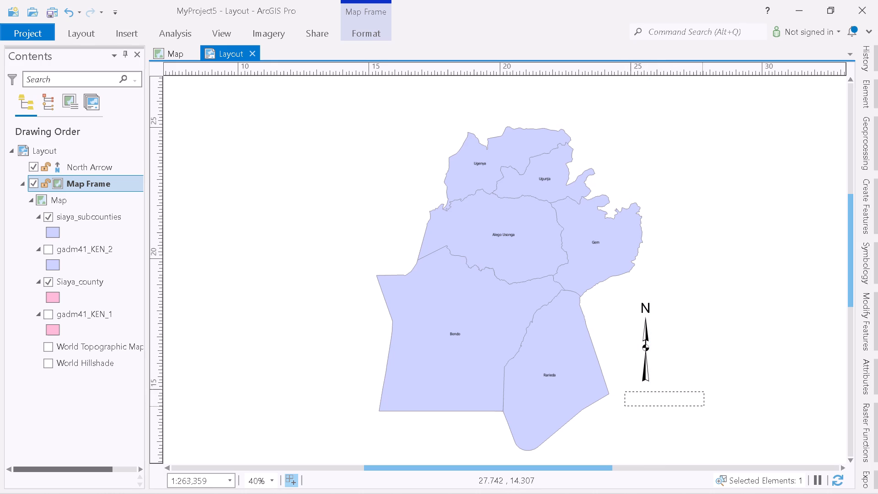
left_click_drag(705, 406, 719, 409)
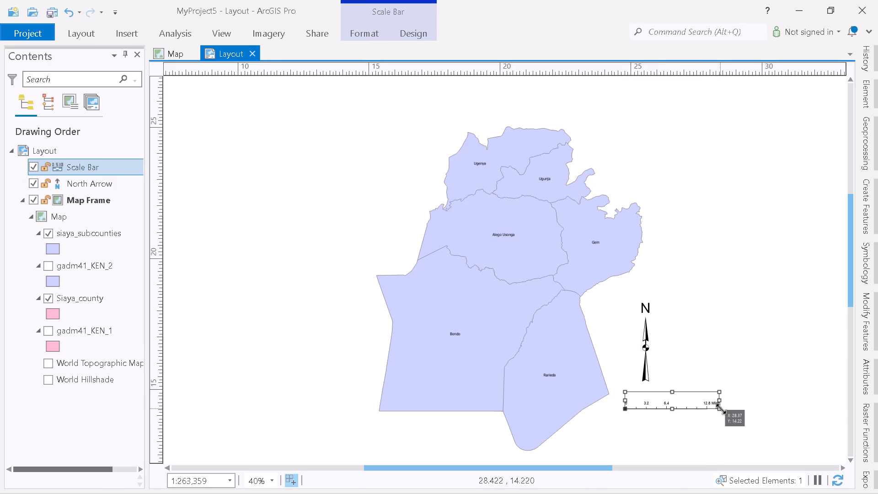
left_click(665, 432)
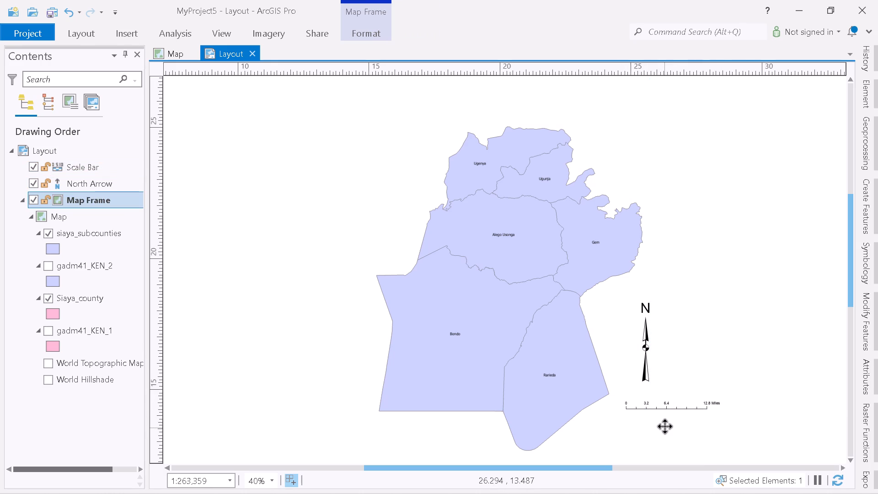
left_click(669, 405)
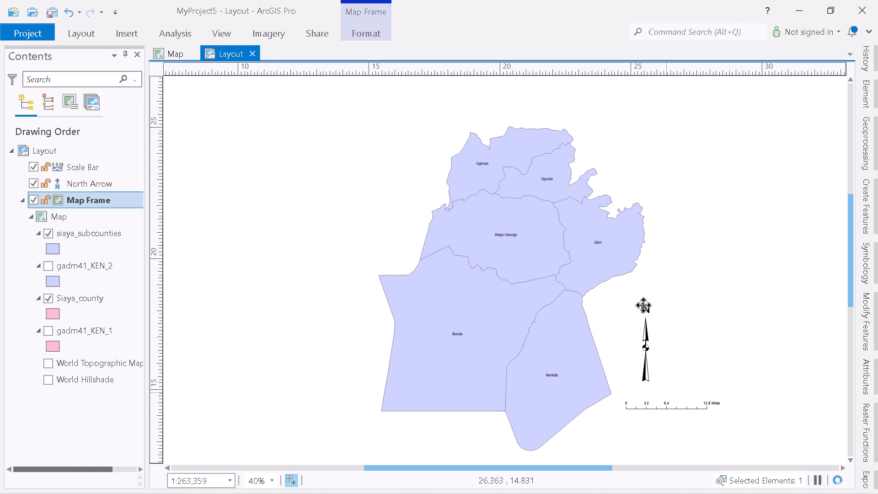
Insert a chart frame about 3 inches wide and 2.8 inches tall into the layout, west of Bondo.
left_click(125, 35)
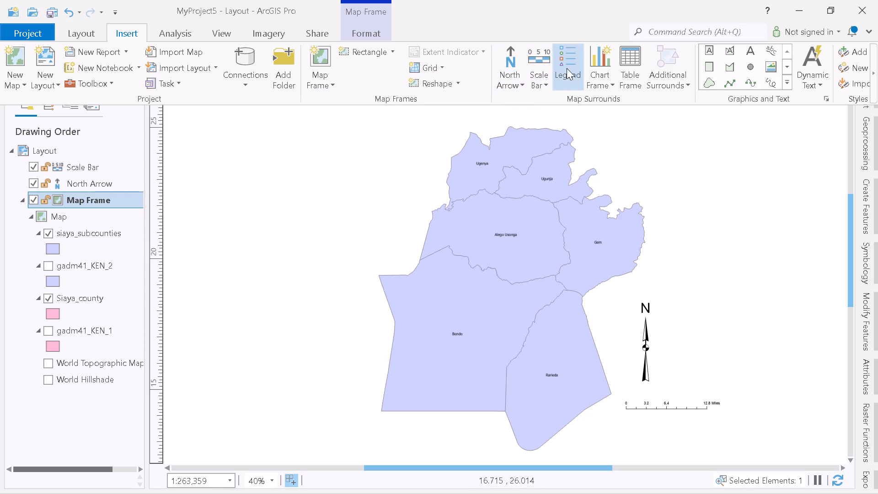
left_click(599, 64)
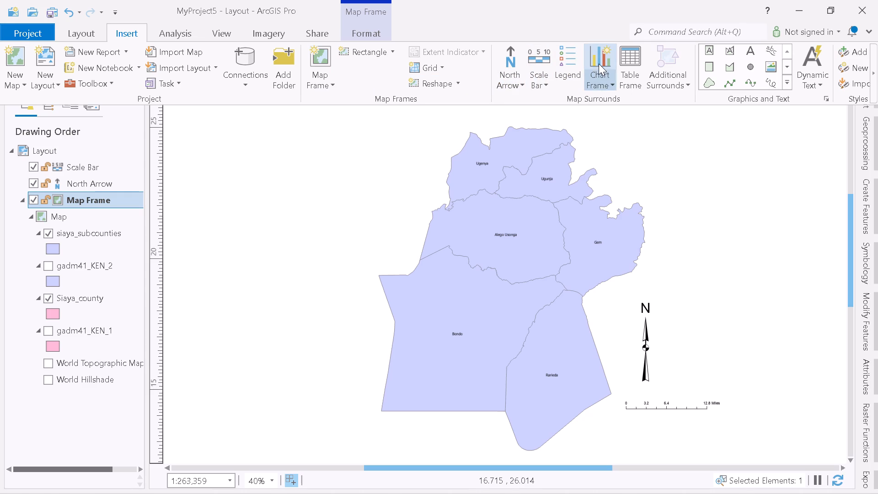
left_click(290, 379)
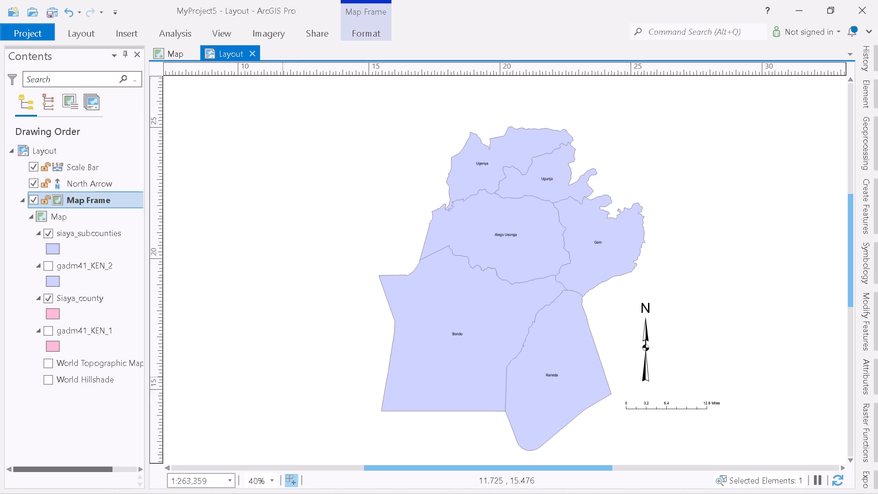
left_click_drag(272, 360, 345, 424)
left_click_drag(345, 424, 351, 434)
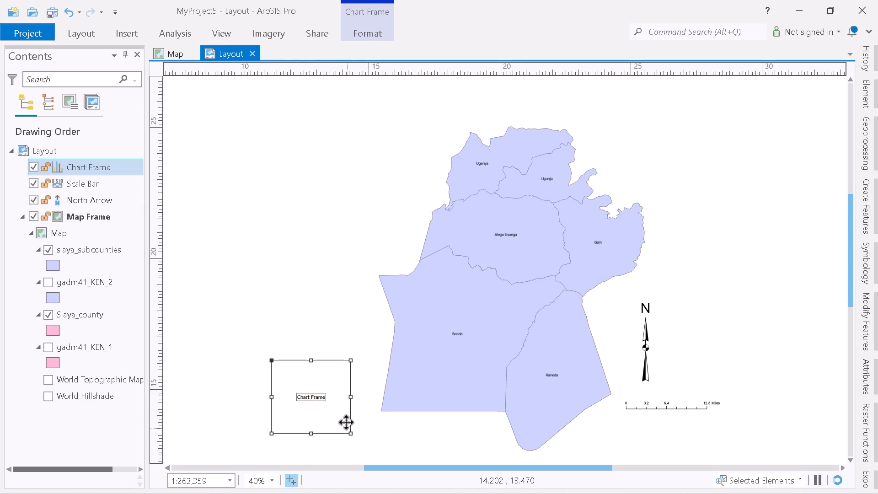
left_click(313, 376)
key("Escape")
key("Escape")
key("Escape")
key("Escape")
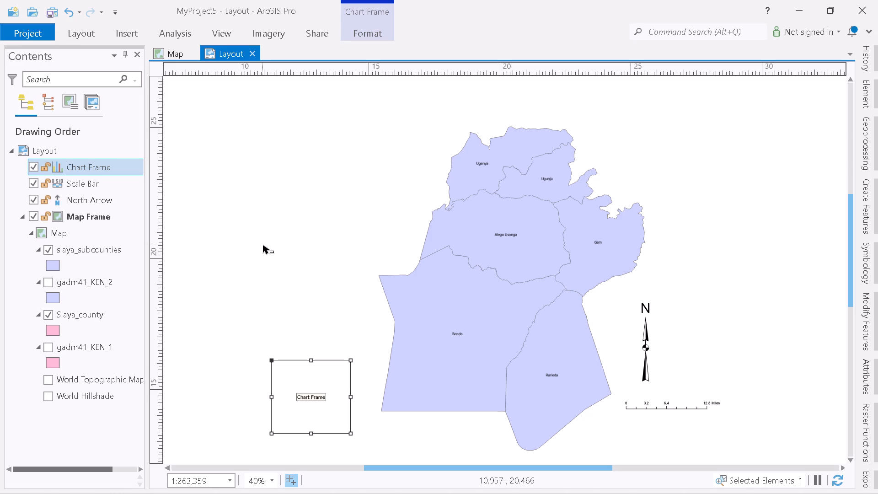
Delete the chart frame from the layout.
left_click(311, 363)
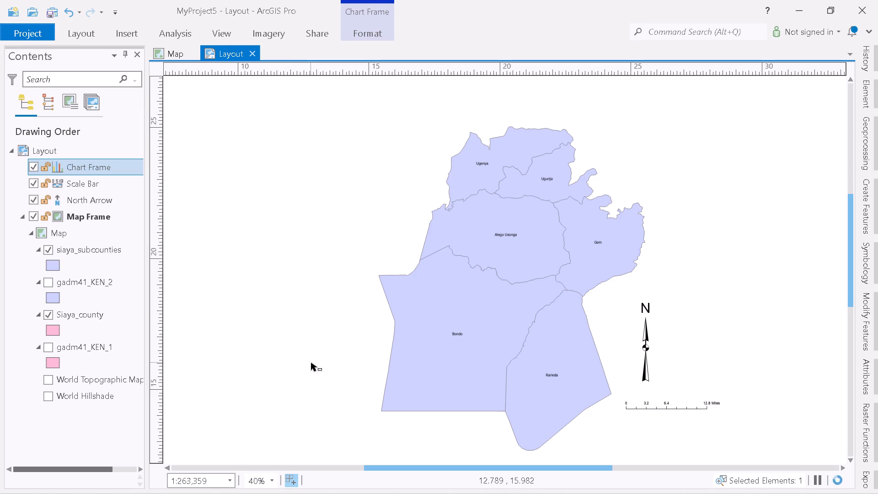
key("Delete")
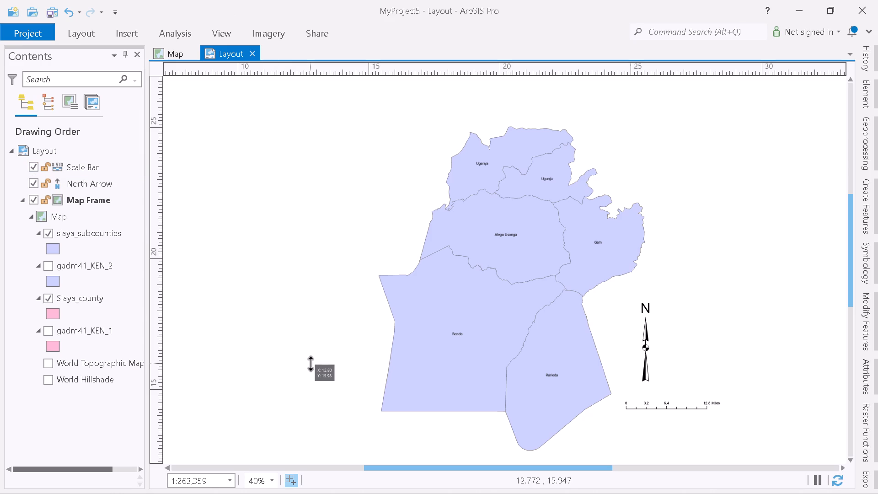
Insert a legend about 2 inches wide and 2.7 inches tall into the layout, southwest of Bondo.
left_click(129, 25)
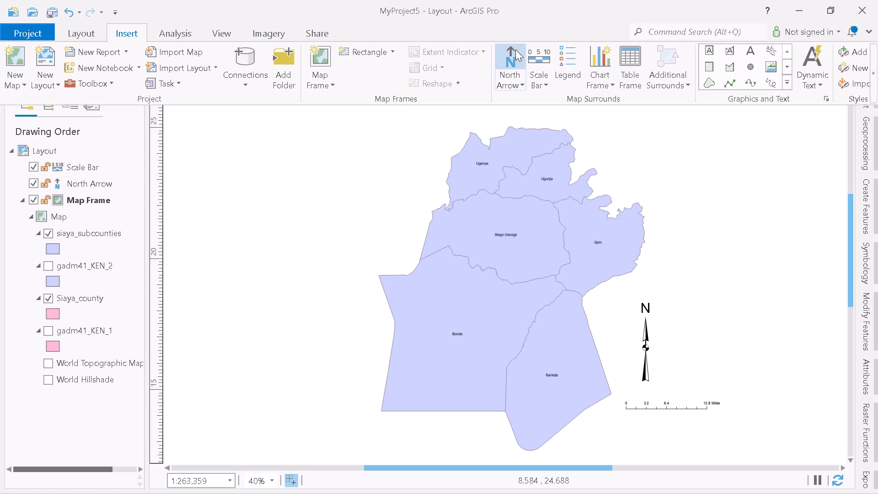
left_click(562, 73)
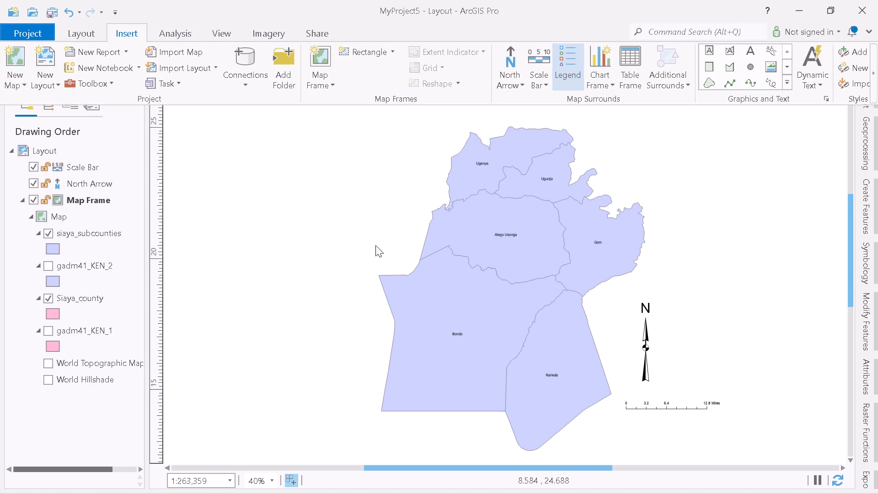
left_click(283, 378)
left_click_drag(281, 378, 283, 378)
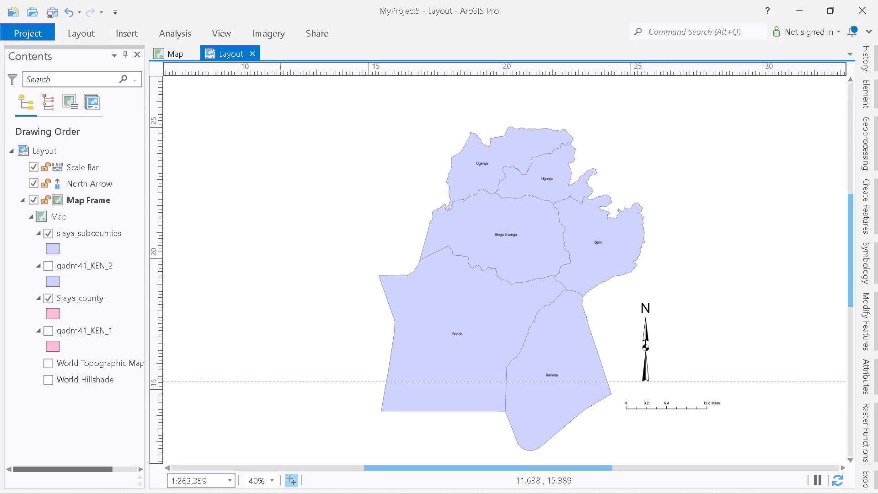
left_click_drag(283, 378, 333, 451)
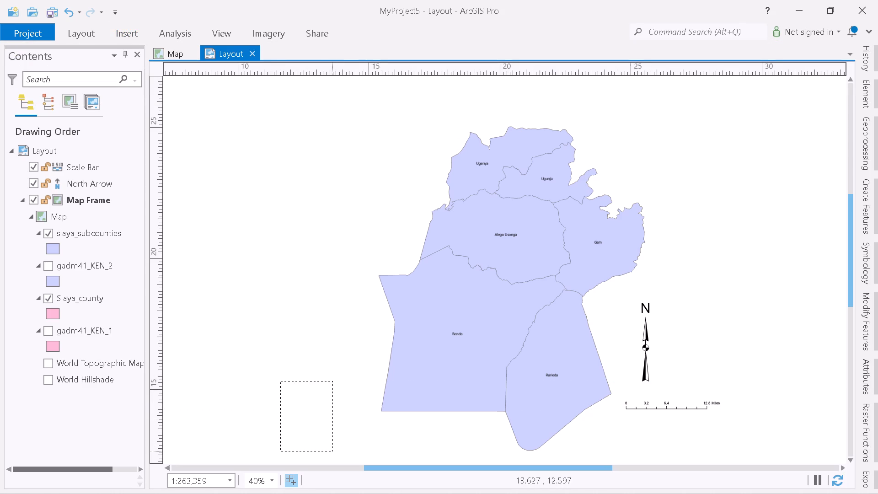
left_click_drag(333, 451, 332, 451)
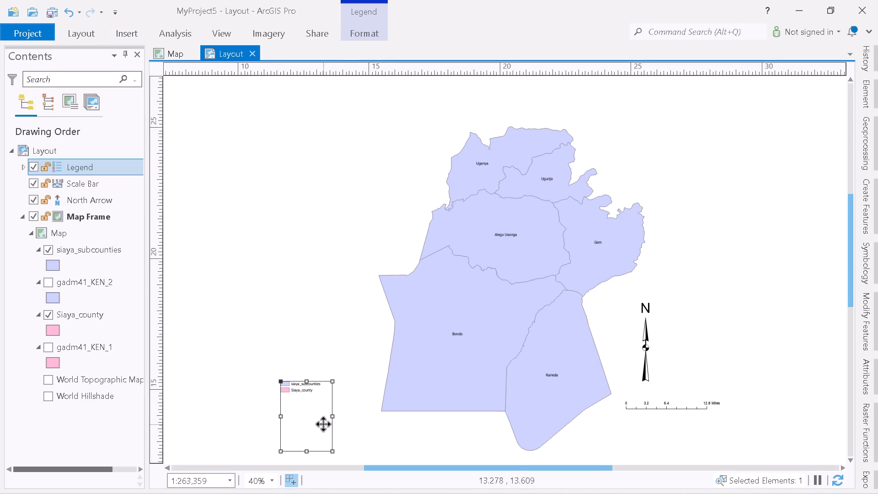
Move the legend about 0.8 inches east and 1 inch north, closer to Bondo's western boundary.
left_click_drag(307, 418, 323, 394)
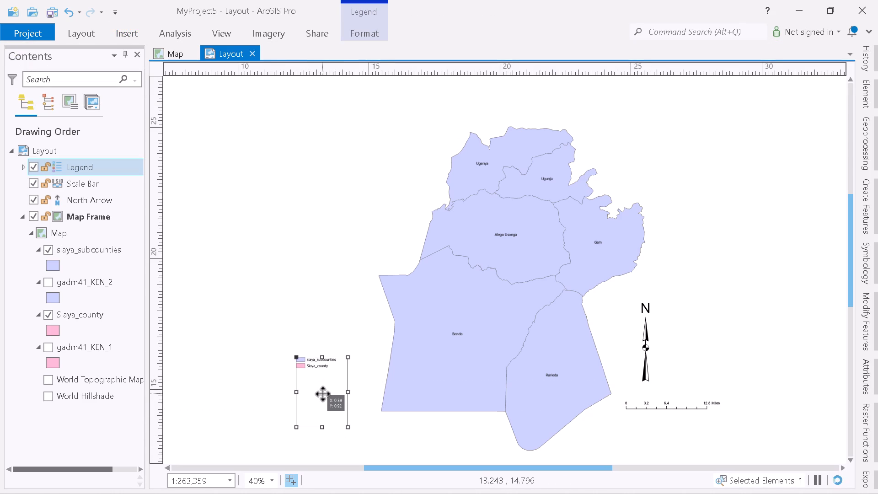
left_click_drag(323, 394, 328, 392)
left_click(324, 392)
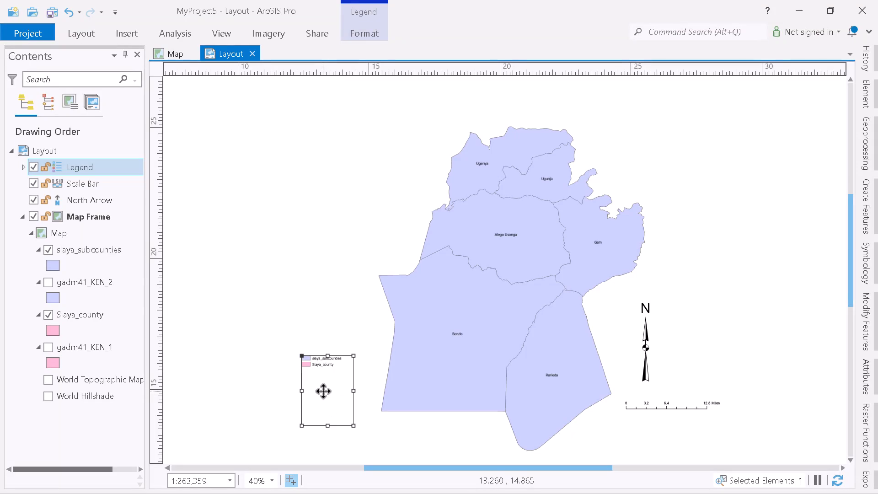
Open the legend's formatting options to view its general, title, item and map synchronization settings.
double_click(320, 382)
double_click(318, 379)
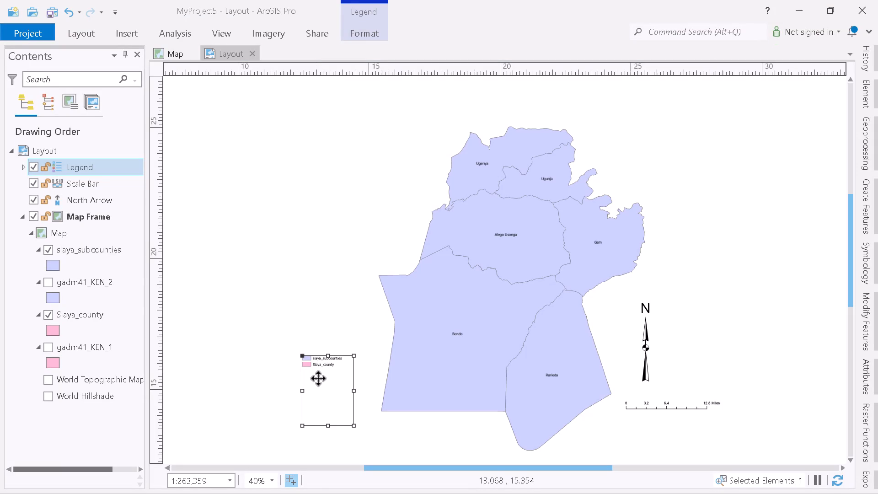
double_click(318, 378)
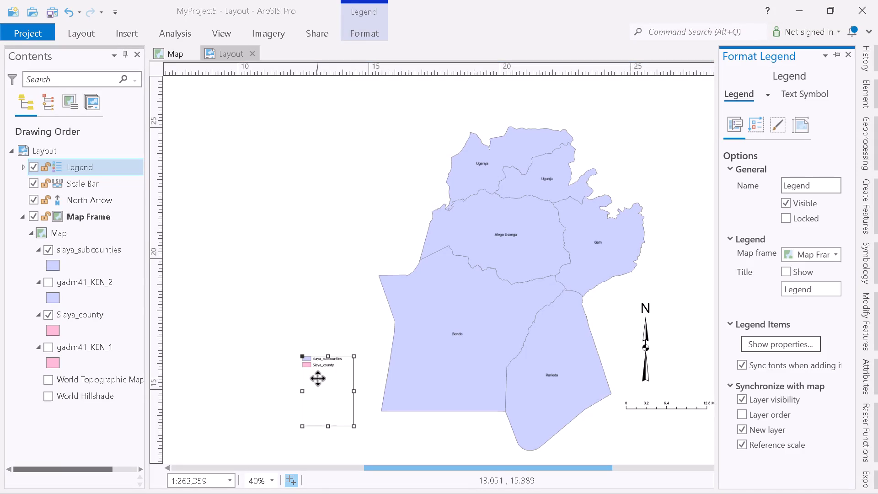
left_click(318, 379)
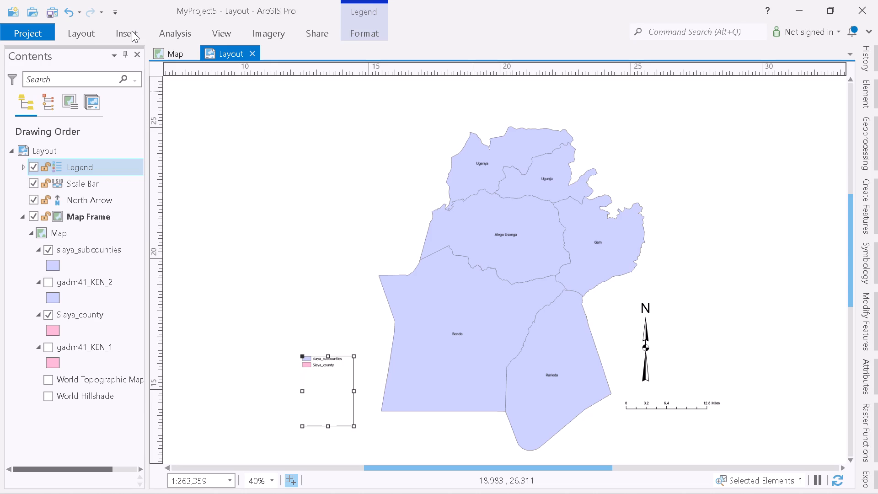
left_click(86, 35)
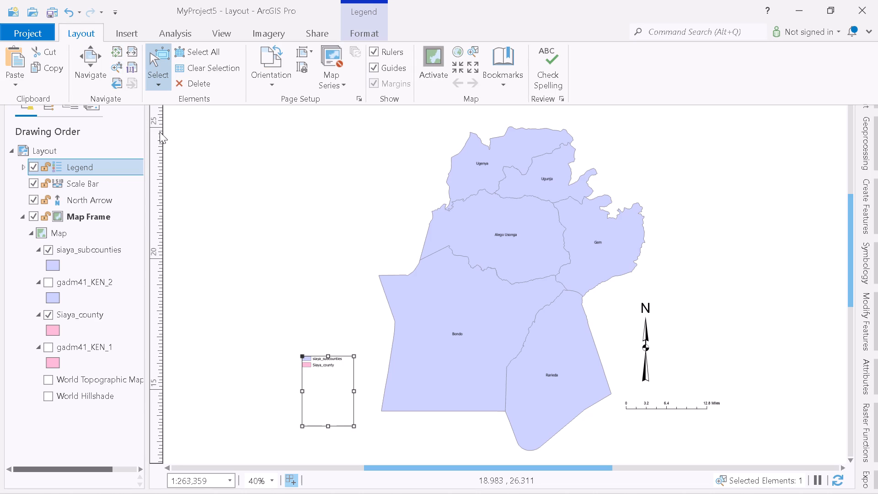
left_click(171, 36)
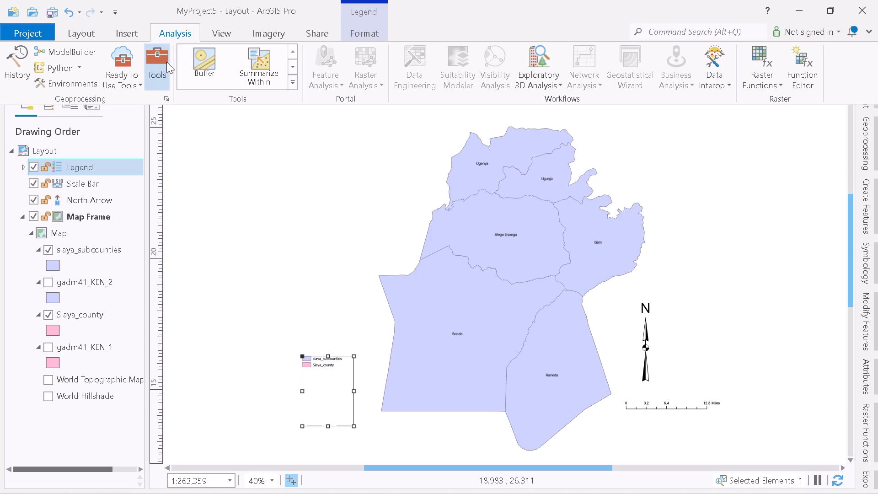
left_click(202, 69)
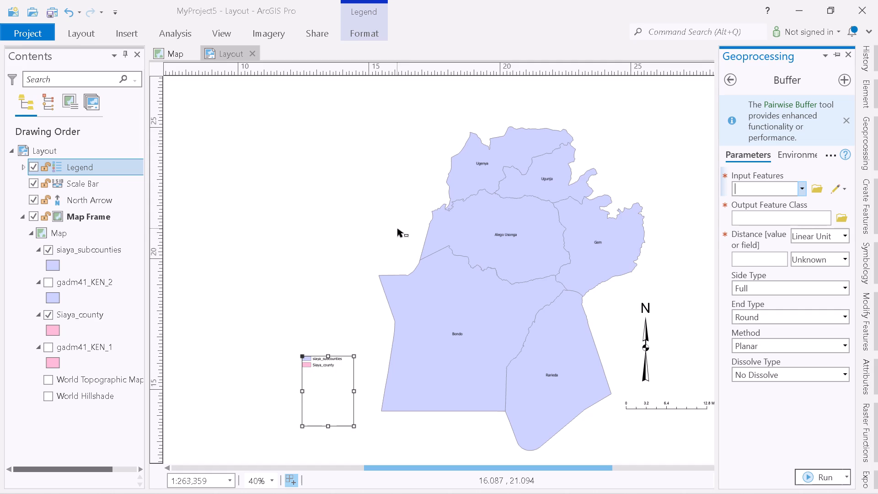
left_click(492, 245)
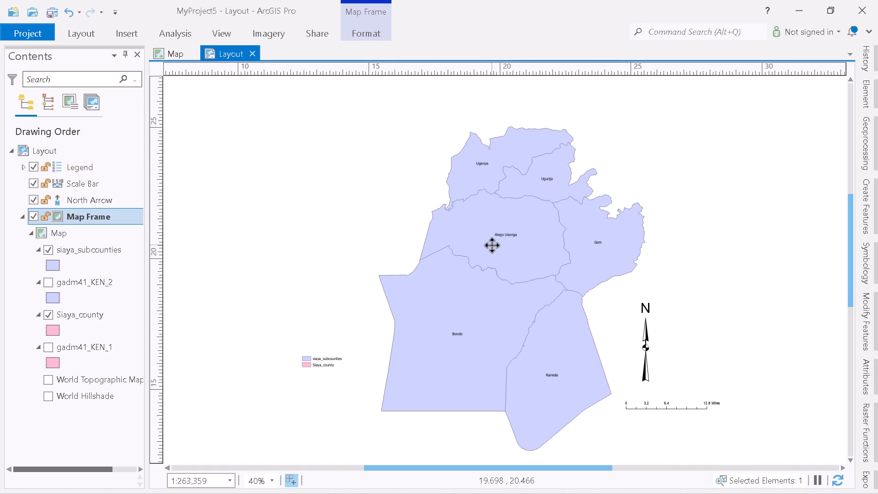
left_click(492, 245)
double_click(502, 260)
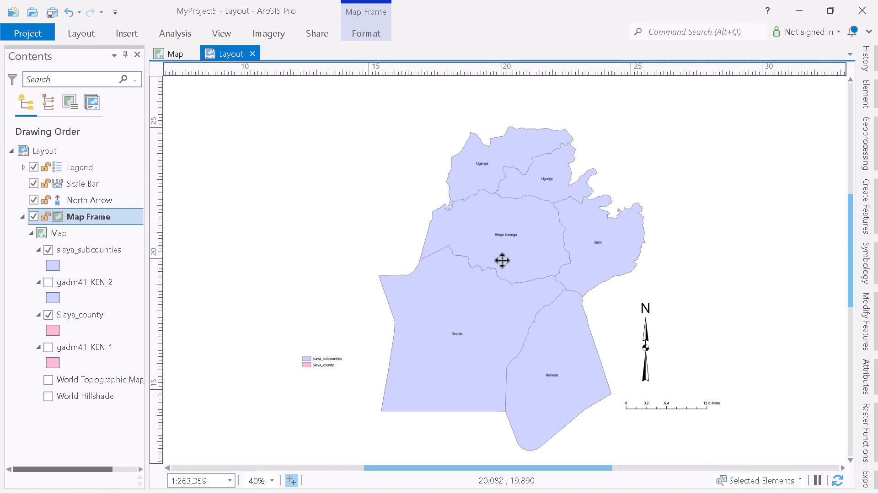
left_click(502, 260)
Export the layout as a PDF to the Downloads folder with a vector resolution of 300 DPI.
left_click(312, 30)
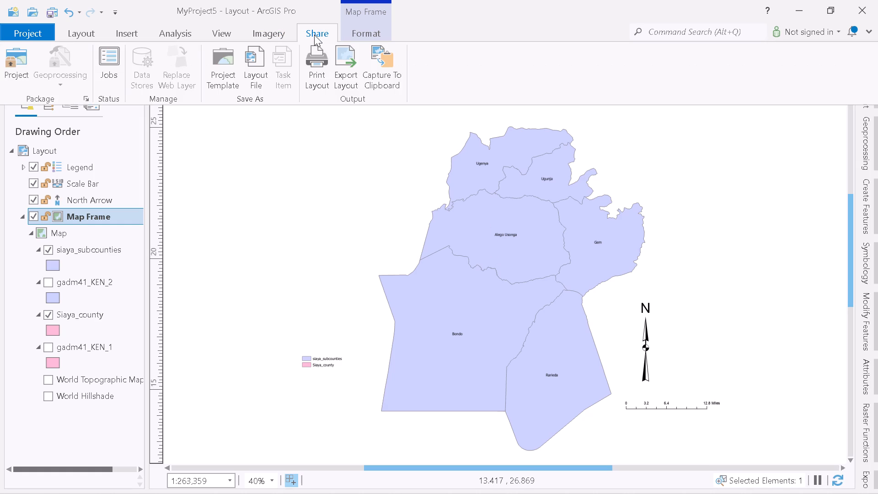
left_click(349, 73)
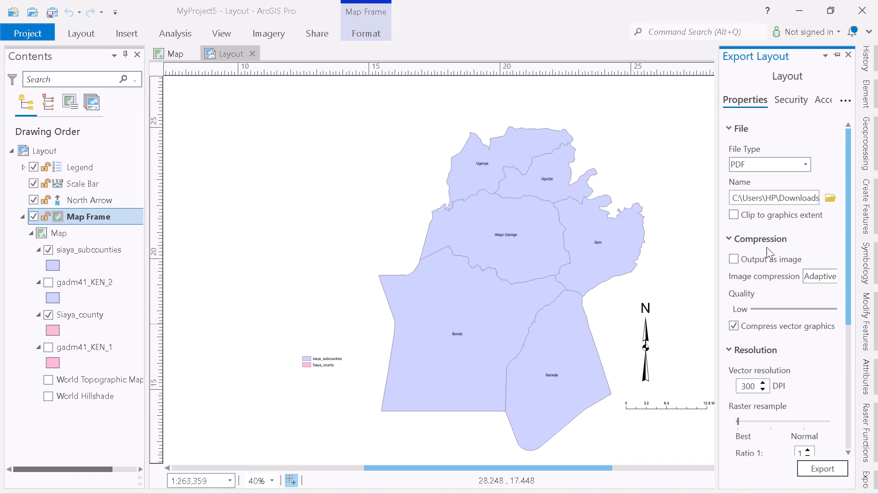
scroll(804, 275, "down", 2)
scroll(803, 279, "up", 1)
scroll(802, 281, "down", 8)
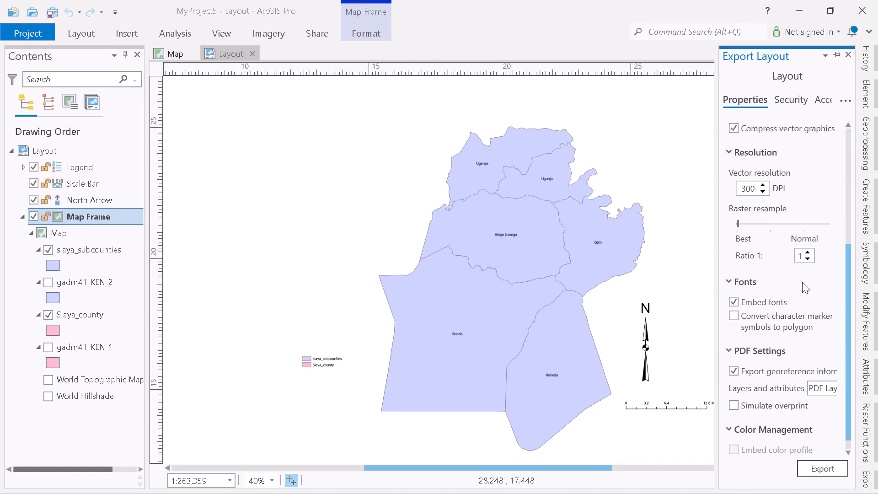
scroll(802, 282, "down", 4)
left_click(827, 467)
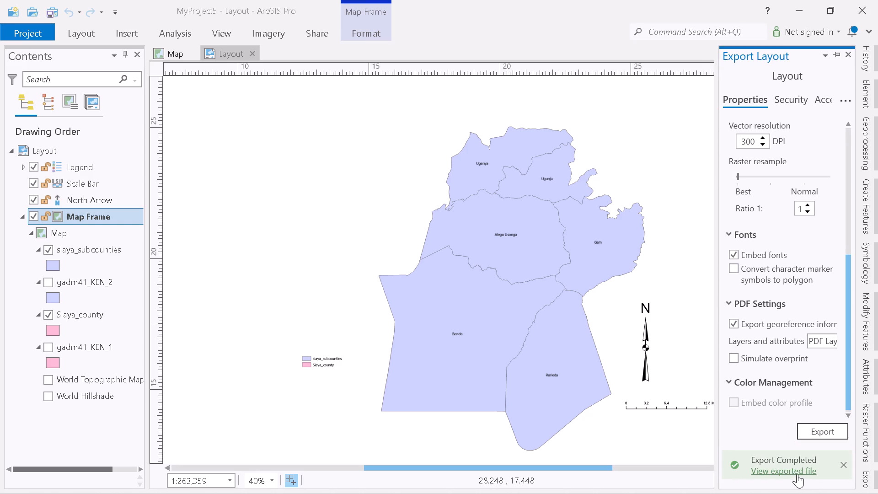
Open the exported Layout.pdf in Microsoft Edge and check the map, legend, north arrow and scale bar.
left_click(794, 473)
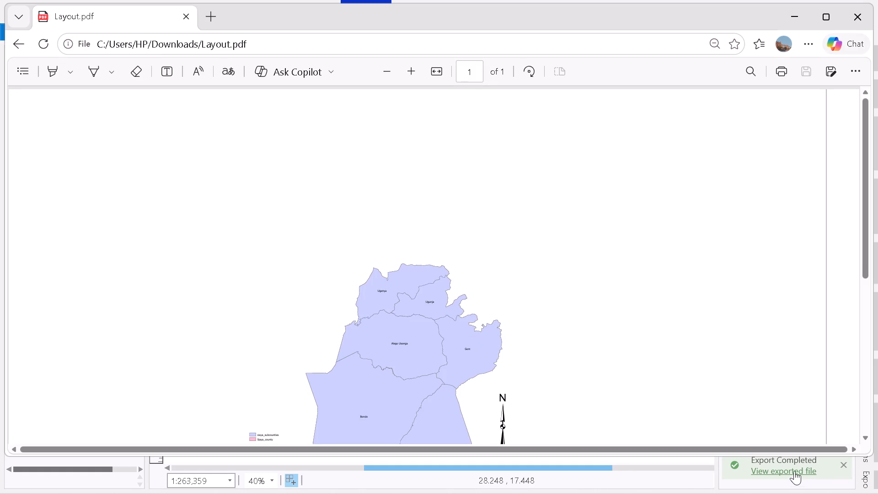
left_click_drag(406, 381, 416, 324)
scroll(788, 329, "down", 7)
scroll(724, 332, "up", 2)
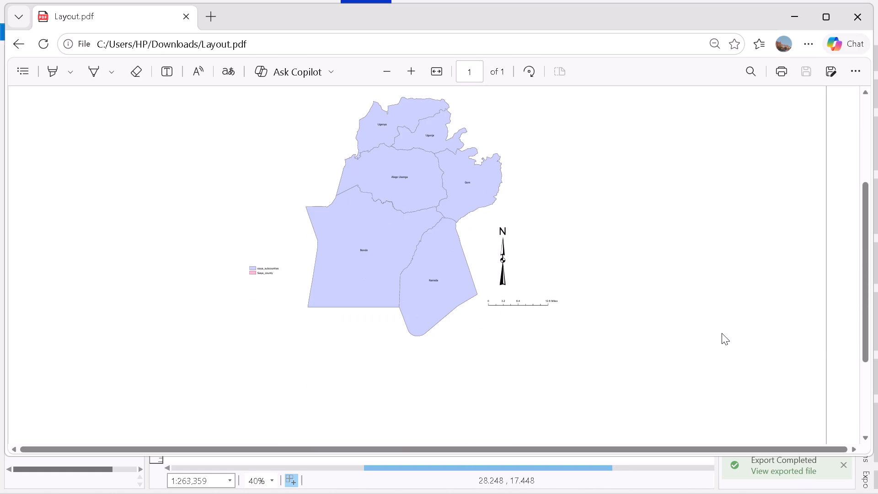
left_click_drag(380, 254, 373, 282)
Look over the exported Layout.pdf page, checking how the sub-county map and its surrounds are placed.
left_click_drag(373, 282, 372, 282)
scroll(713, 294, "up", 1)
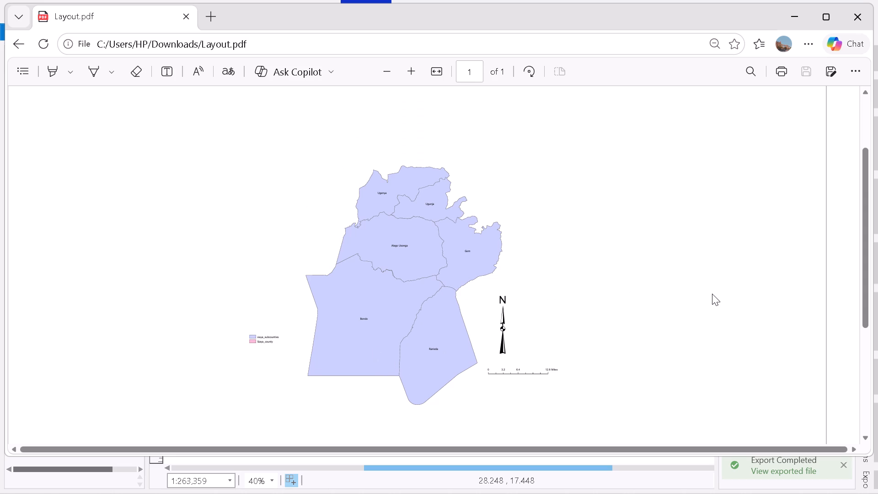
scroll(399, 295, "down", 1)
scroll(399, 295, "up", 3)
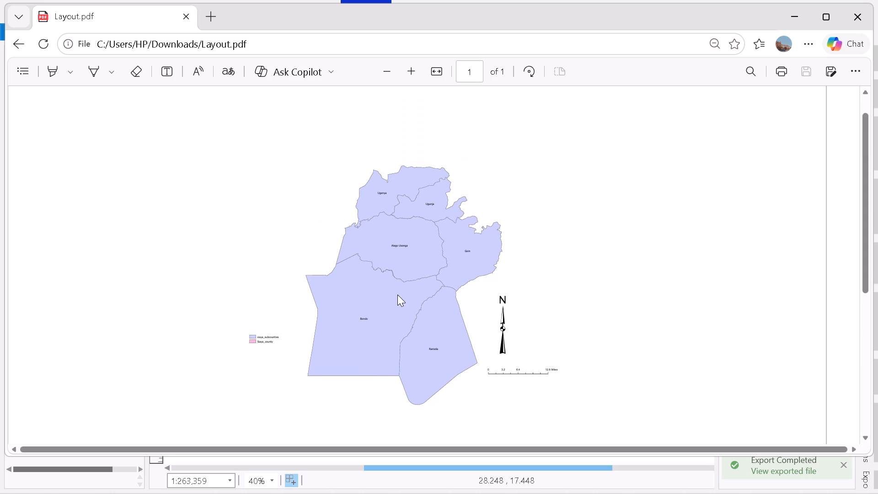
scroll(397, 295, "down", 1)
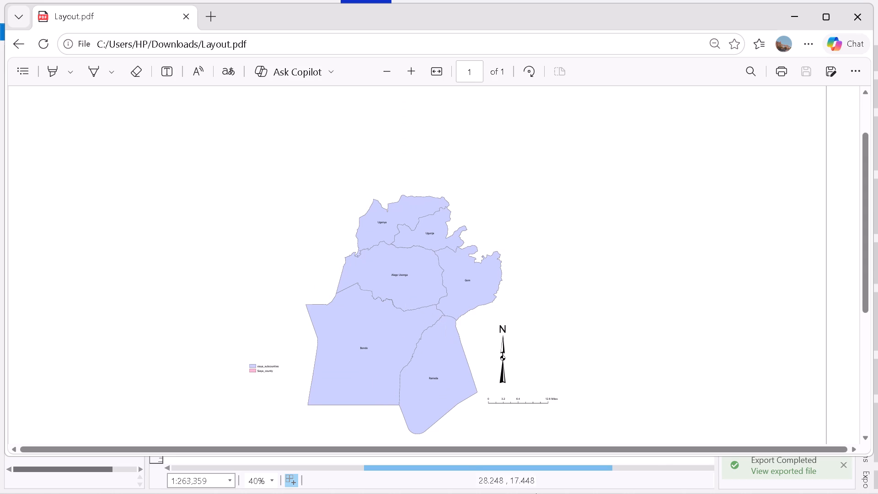
Switch to ArcGIS Pro and move the map frame about 0.4 inches west and 0.6 inches north in the layout.
left_click(580, 411)
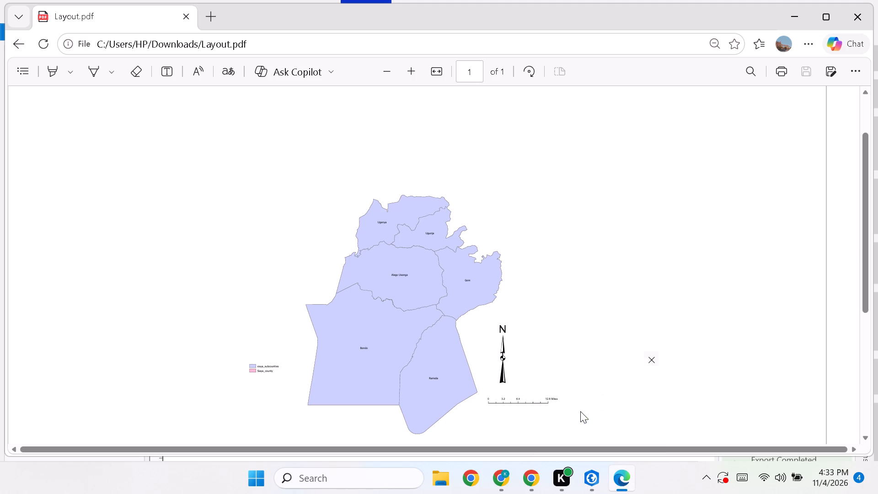
left_click_drag(521, 294, 510, 279)
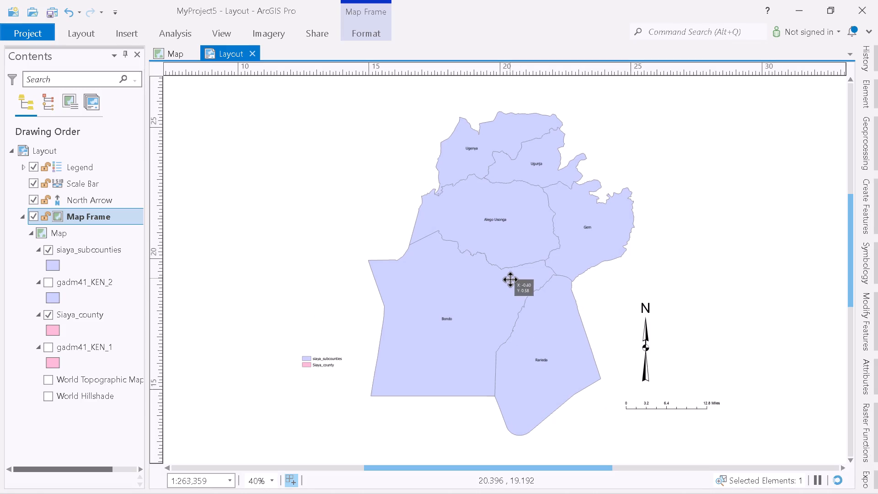
Check the sub-county labels around Bondo up close, and move the map frame about 0.5 inches north.
scroll(510, 280, "up", 1)
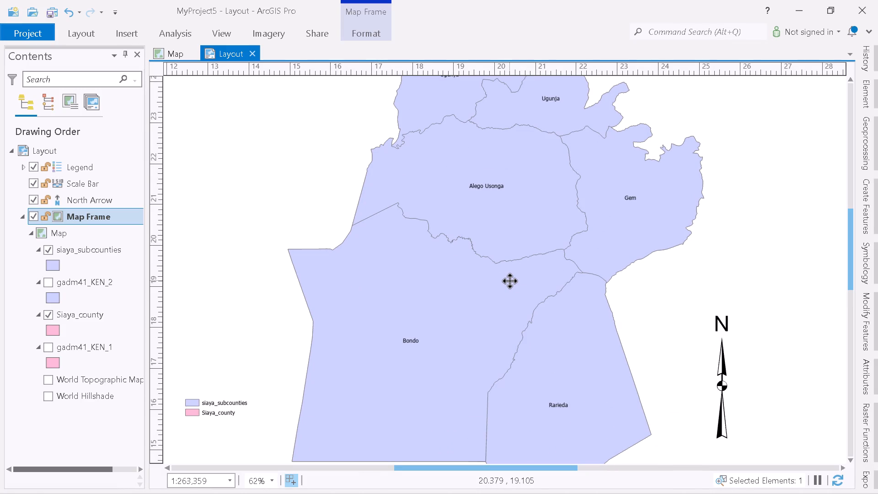
scroll(510, 281, "down", 1)
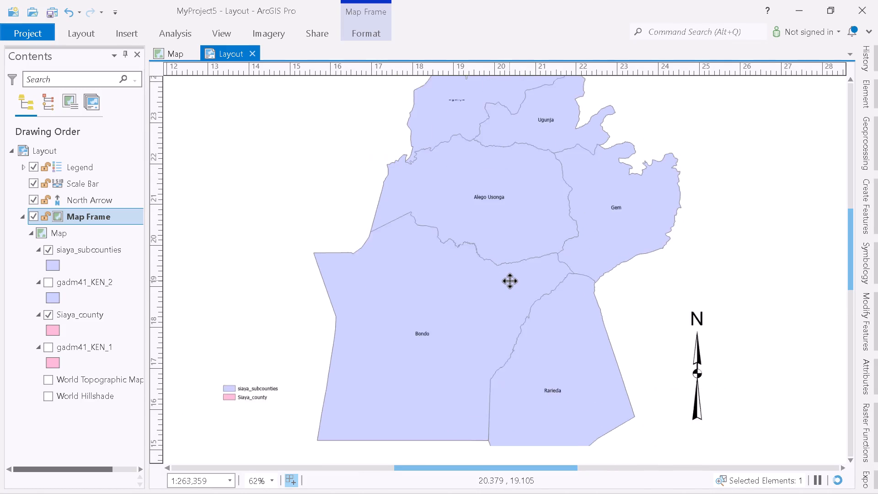
scroll(510, 281, "up", 1)
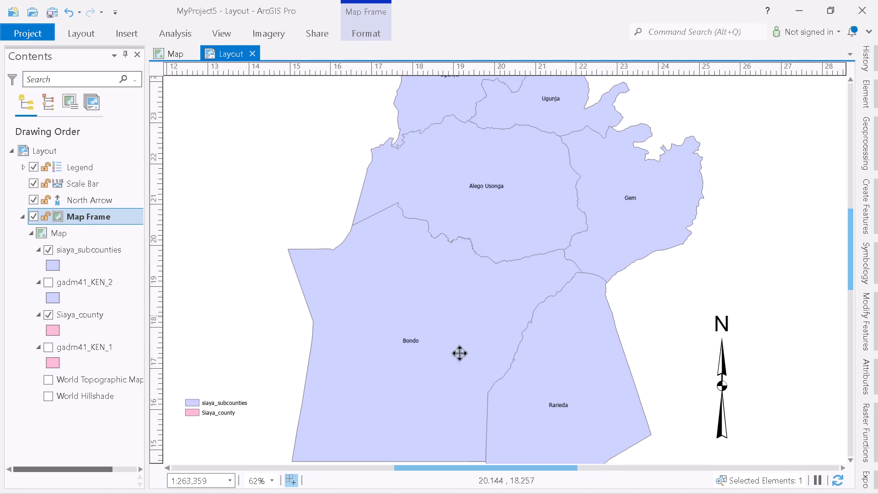
double_click(410, 341)
double_click(414, 339)
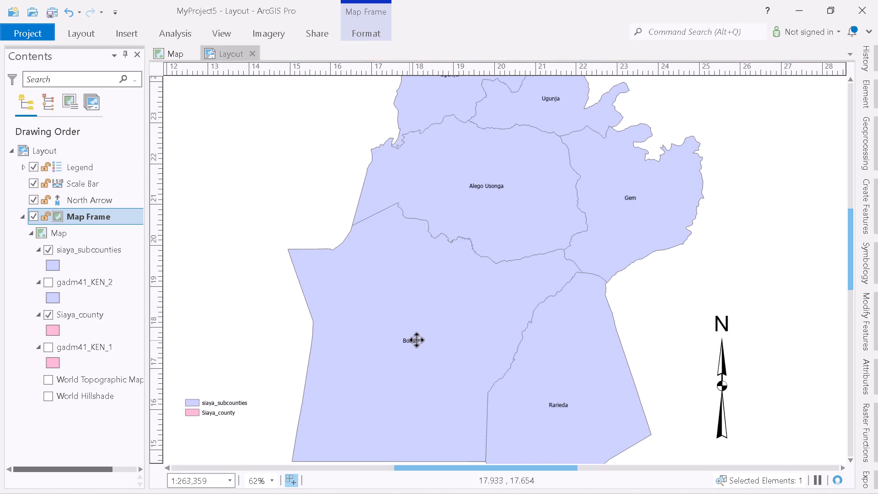
scroll(588, 358, "down", 1)
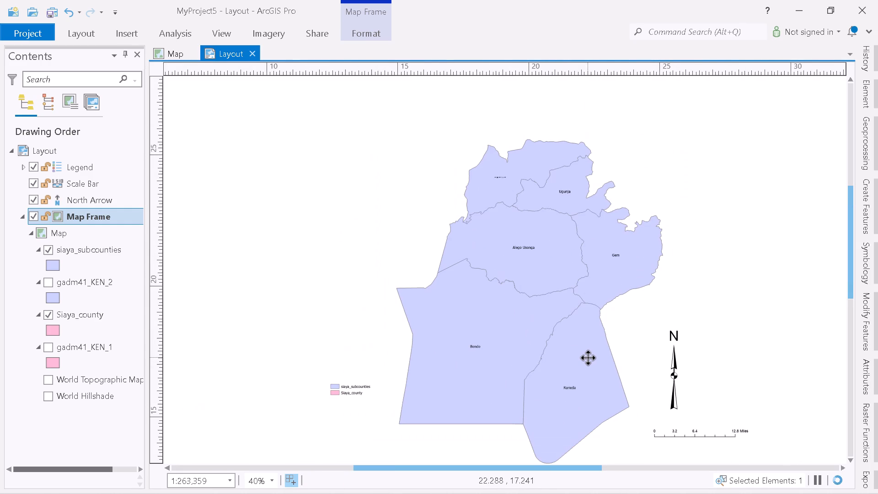
left_click_drag(633, 340, 634, 327)
Switch to Layout.pdf in Microsoft Edge and examine the sub-county labels, boundaries, legend, north arrow and scale bar up close.
left_click(621, 407)
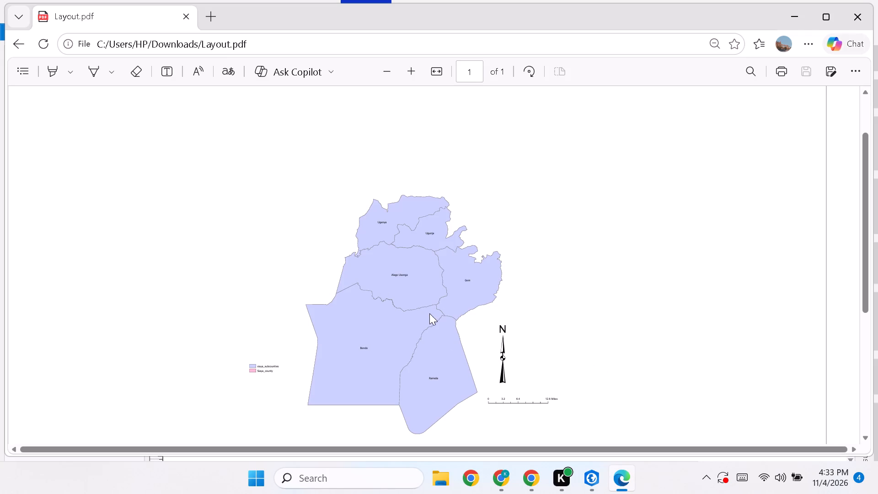
scroll(429, 314, "up", 6)
scroll(429, 314, "down", 1)
scroll(430, 308, "up", 5)
scroll(430, 308, "down", 4)
scroll(431, 307, "up", 2)
scroll(431, 307, "down", 1)
scroll(424, 245, "up", 3)
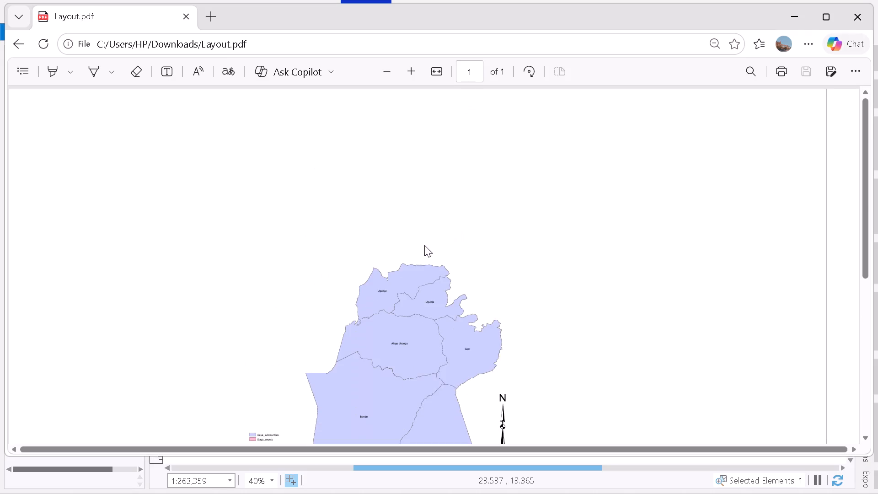
scroll(424, 273, "down", 1)
scroll(424, 273, "up", 1)
scroll(429, 295, "down", 1)
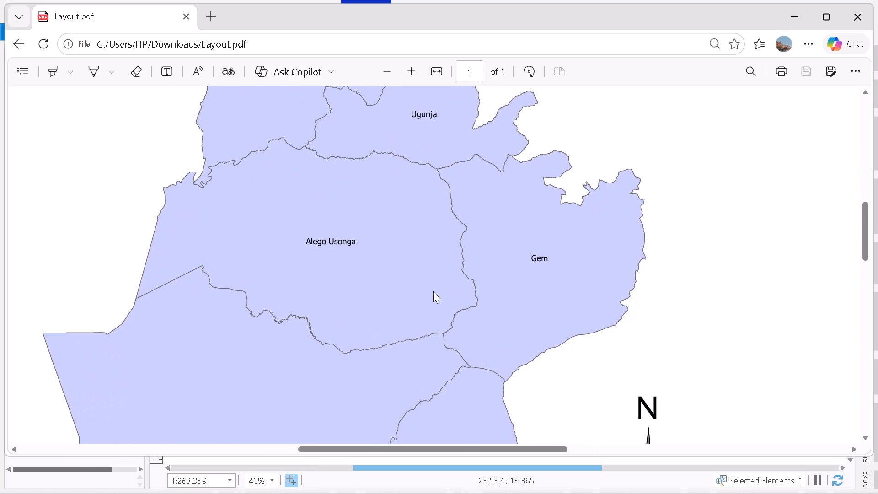
scroll(433, 291, "down", 1)
left_click(433, 291)
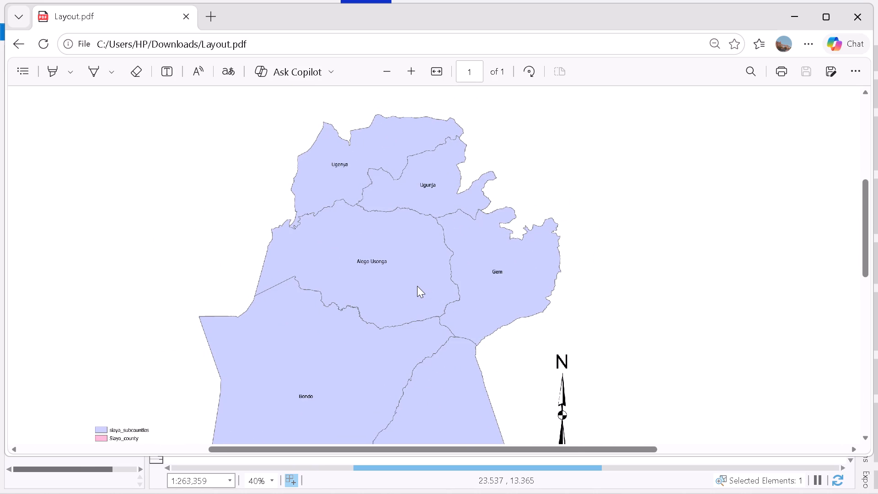
scroll(417, 286, "down", 3)
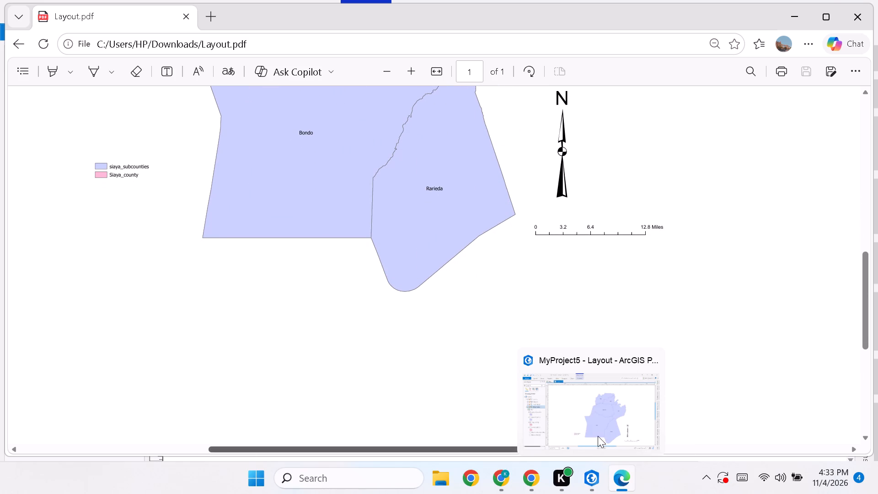
Return to the ArcGIS Pro layout and move the map frame about 0.75 inches north.
left_click_drag(600, 429, 601, 424)
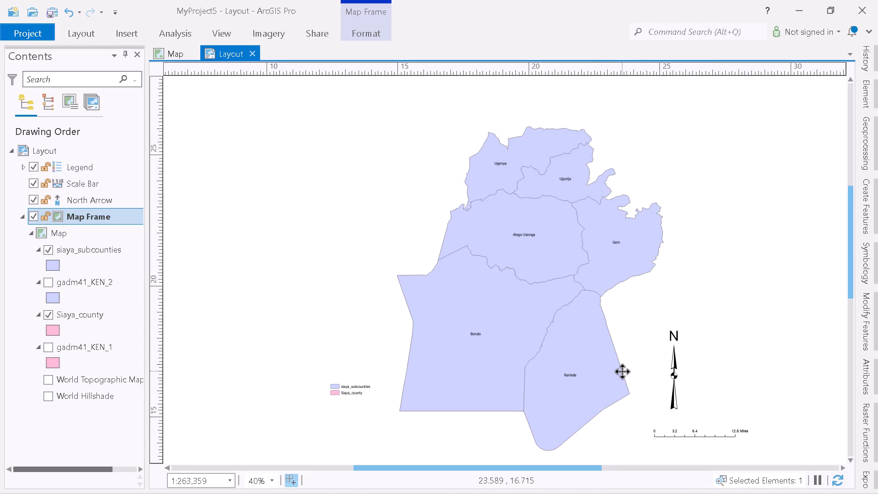
left_click_drag(626, 354, 626, 335)
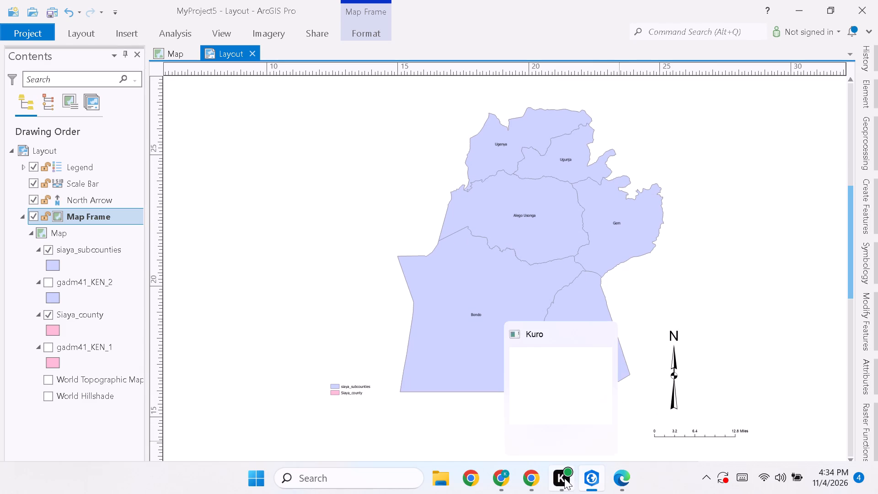